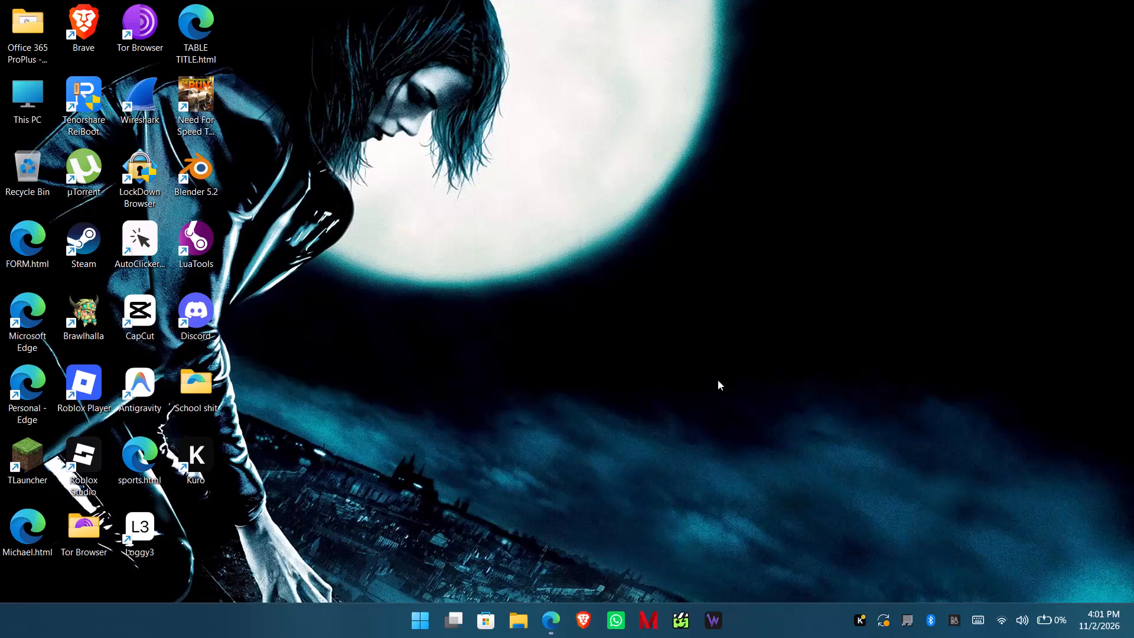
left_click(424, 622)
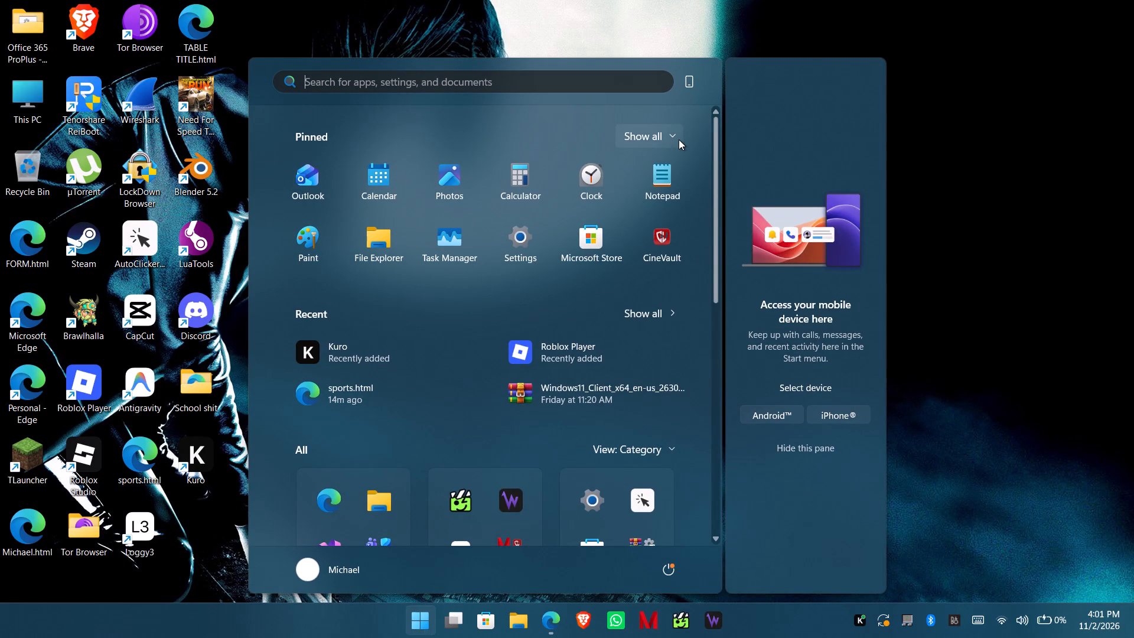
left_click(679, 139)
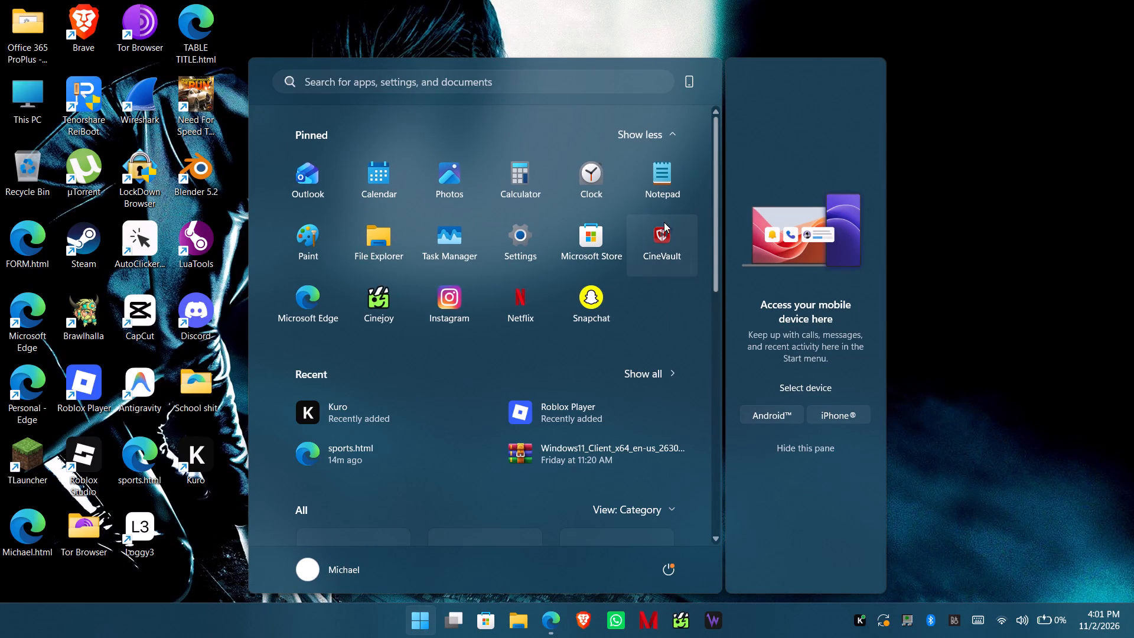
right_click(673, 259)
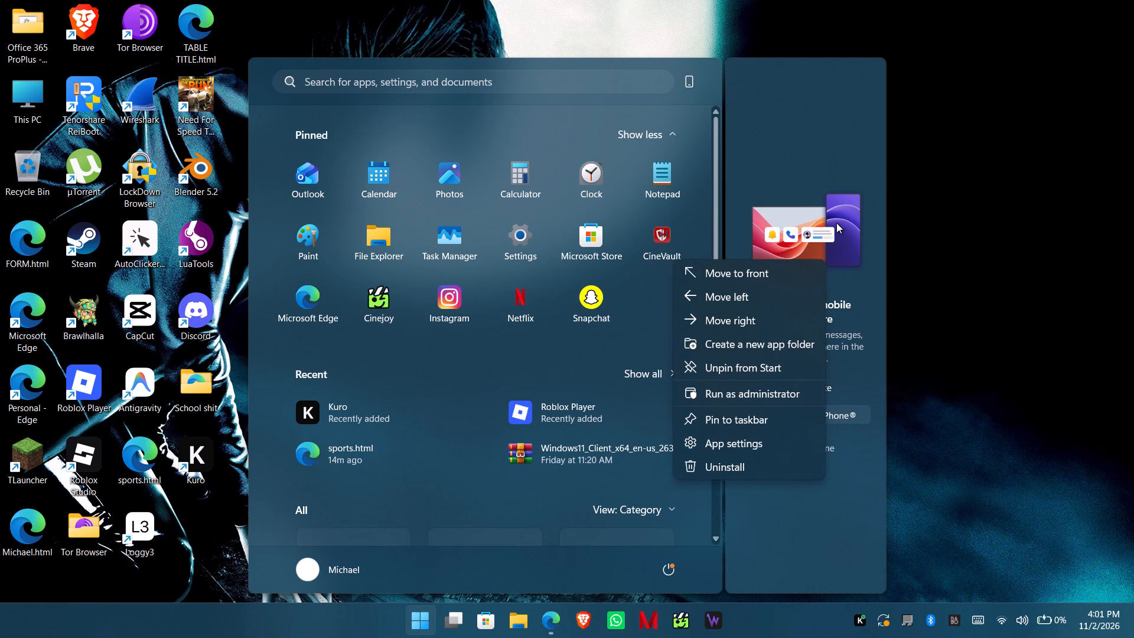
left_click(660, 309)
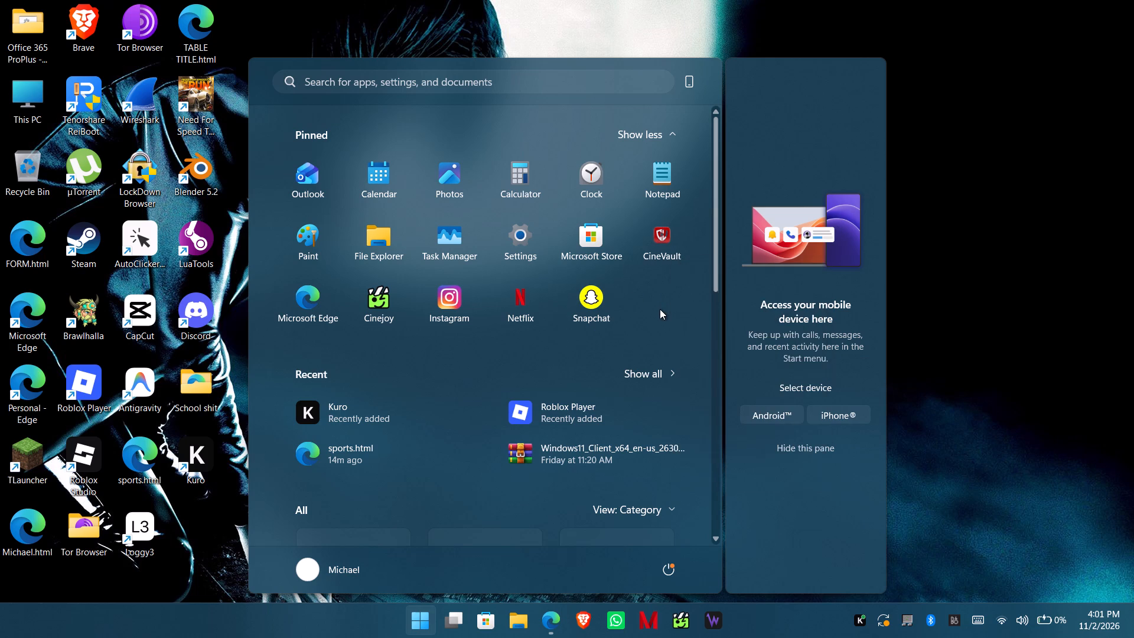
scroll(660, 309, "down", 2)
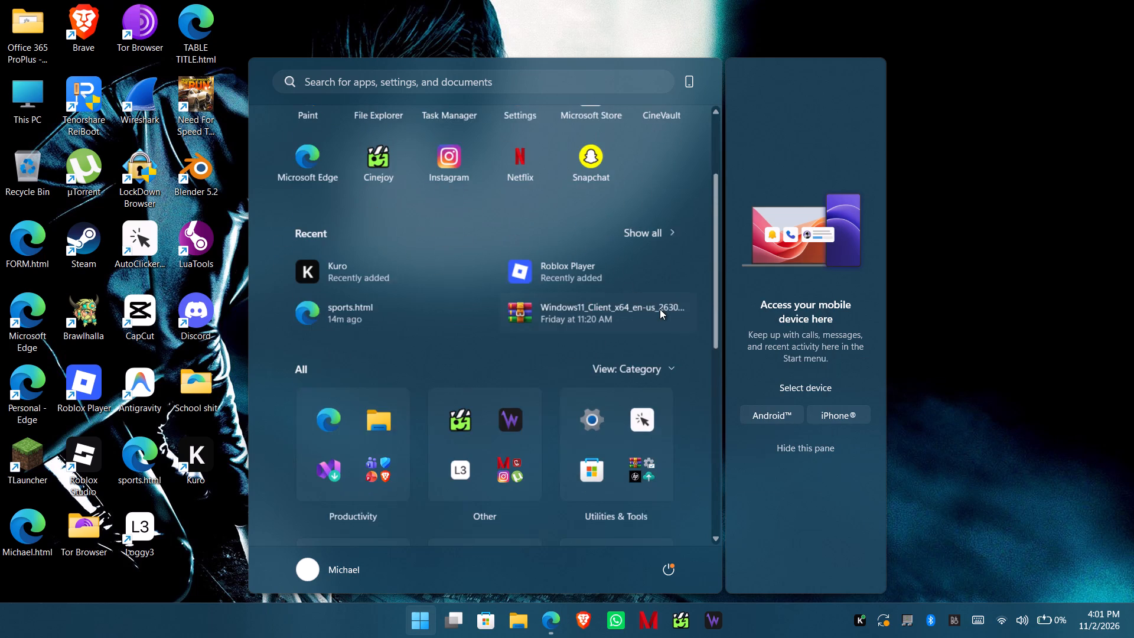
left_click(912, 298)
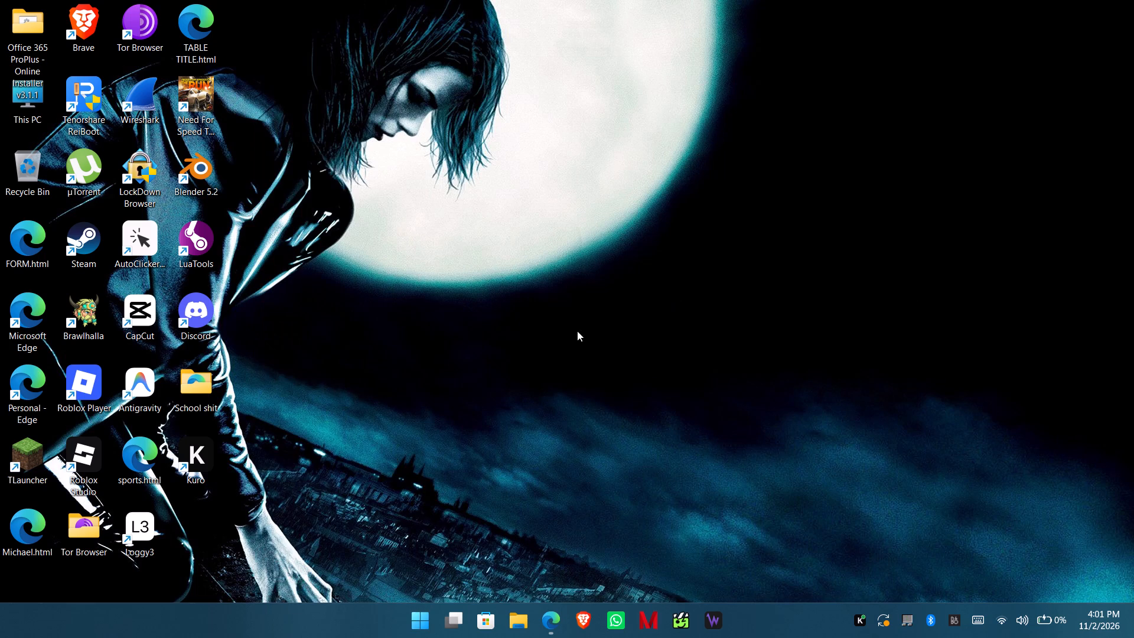
Create a new Microsoft PowerPoint presentation on the desktop, keeping its default file name, and open it.
right_click(616, 244)
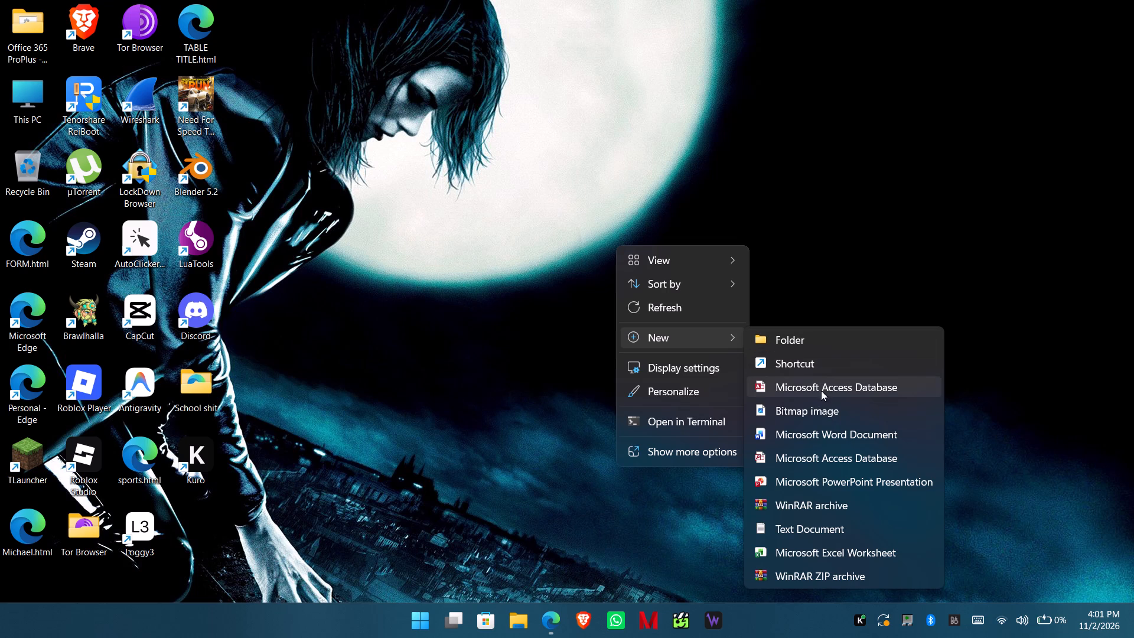
left_click(807, 481)
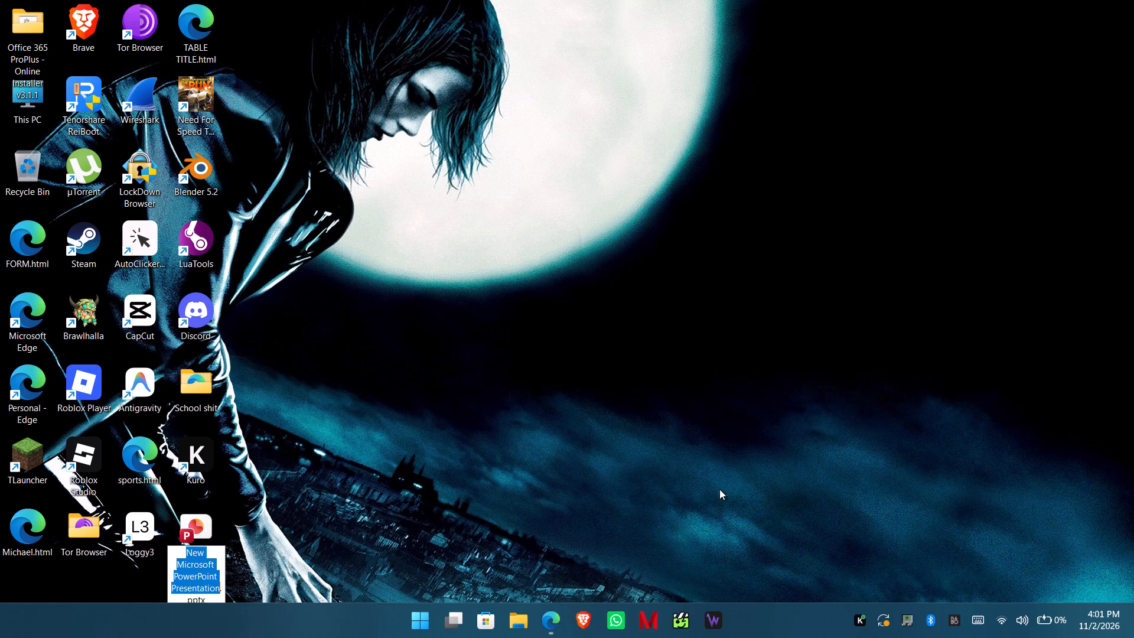
left_click(692, 401)
left_click_drag(578, 467, 553, 378)
double_click(207, 556)
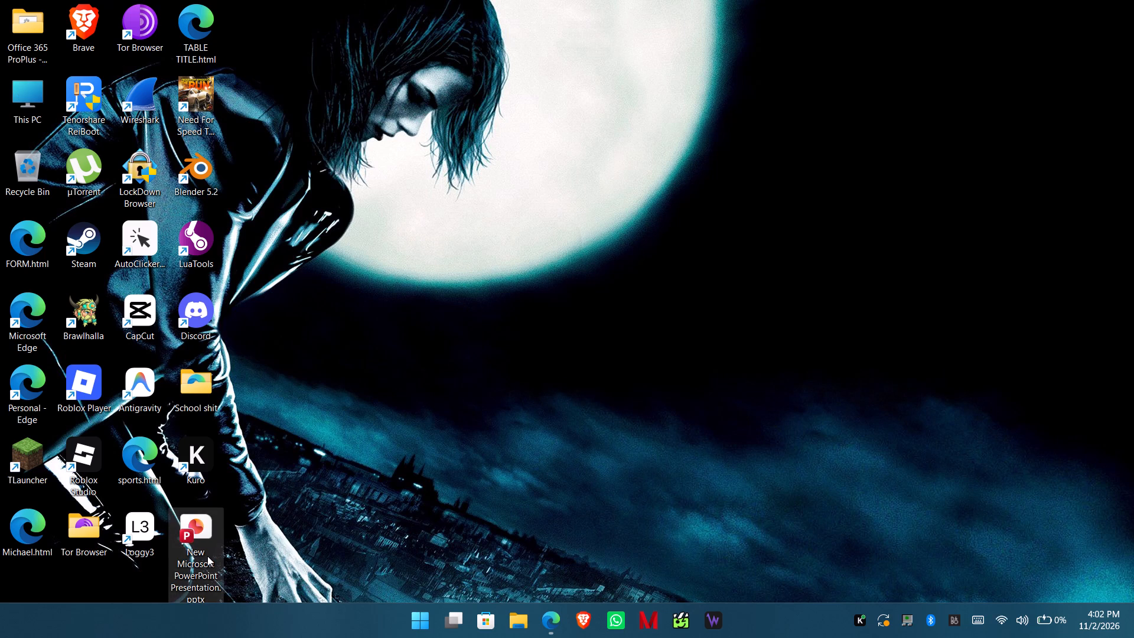
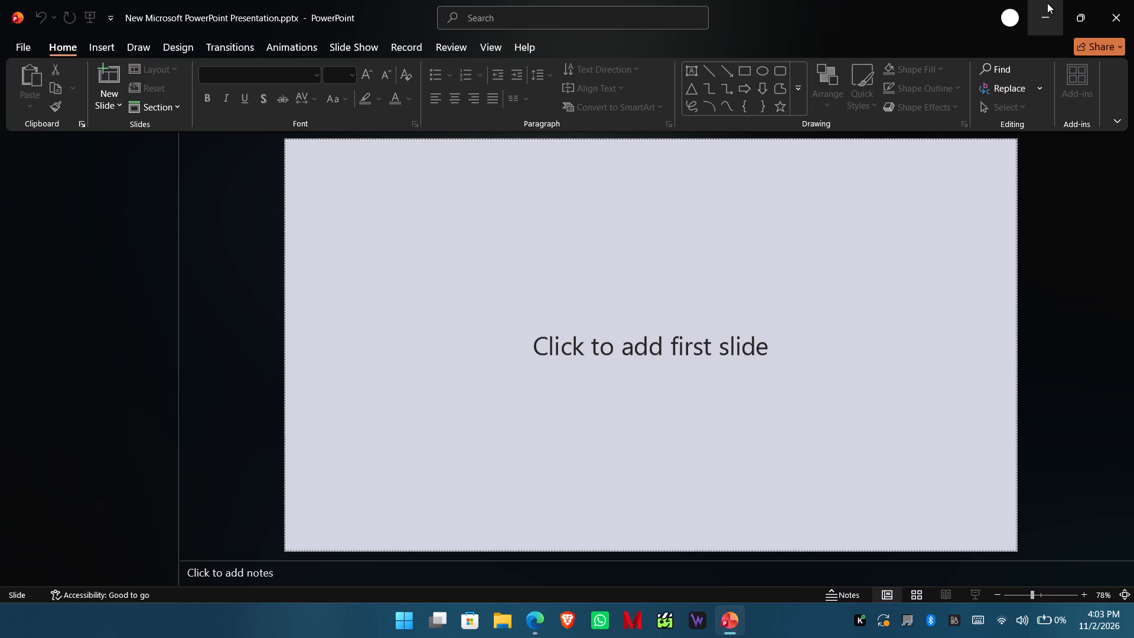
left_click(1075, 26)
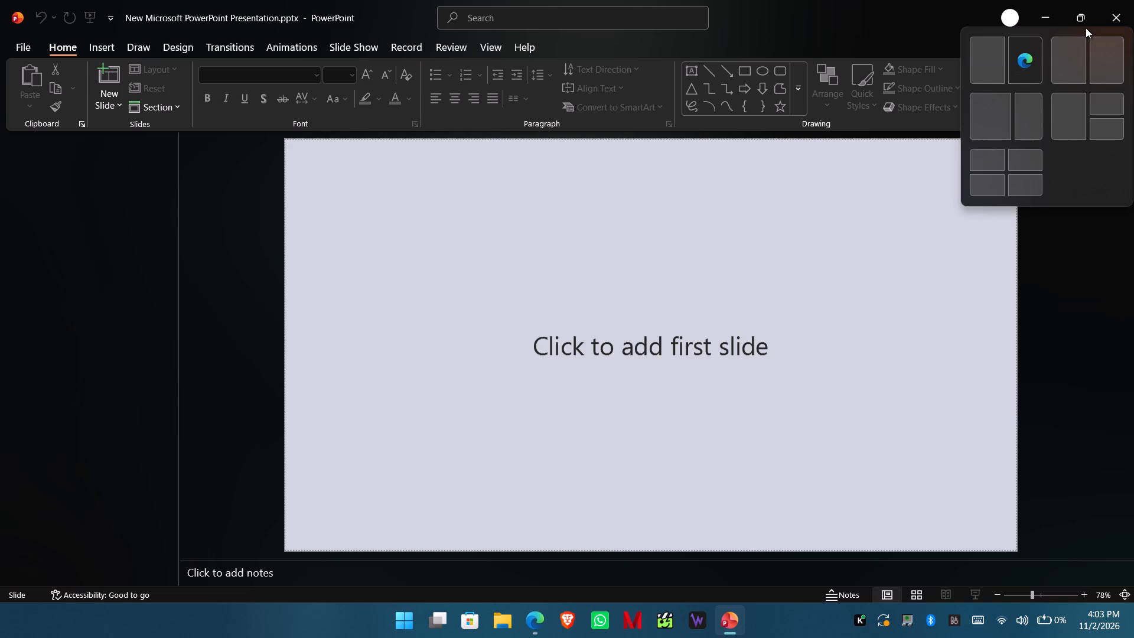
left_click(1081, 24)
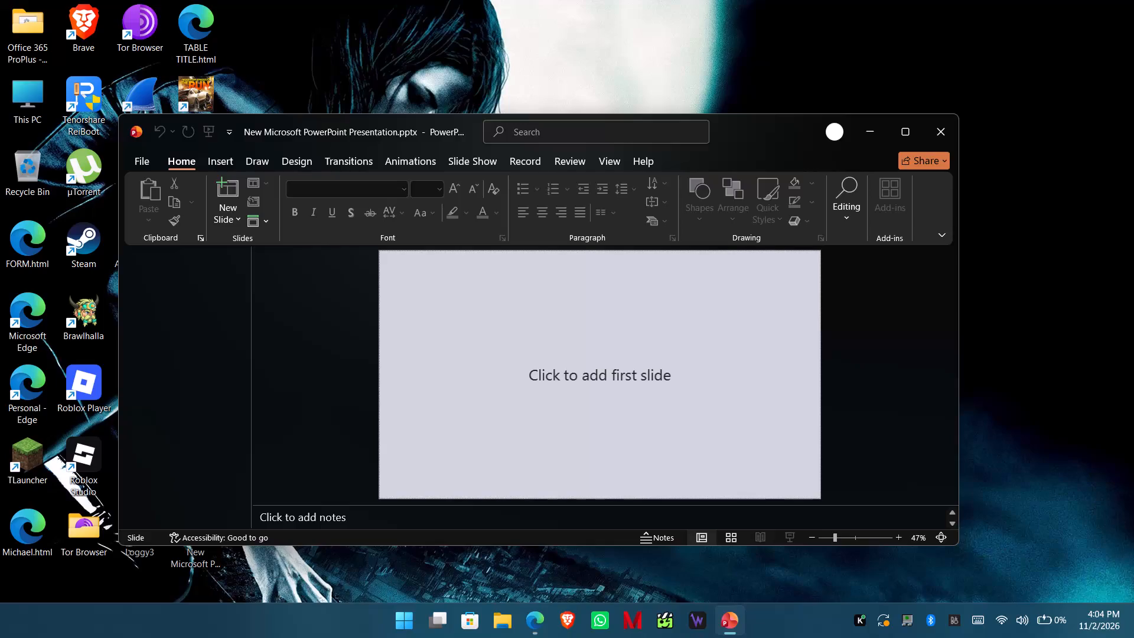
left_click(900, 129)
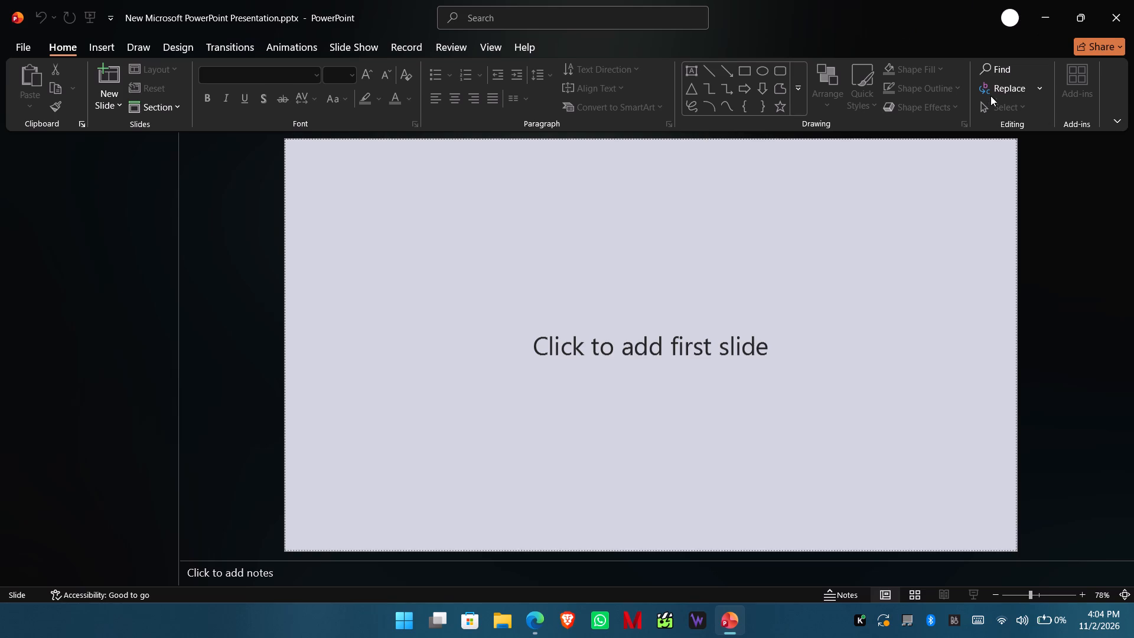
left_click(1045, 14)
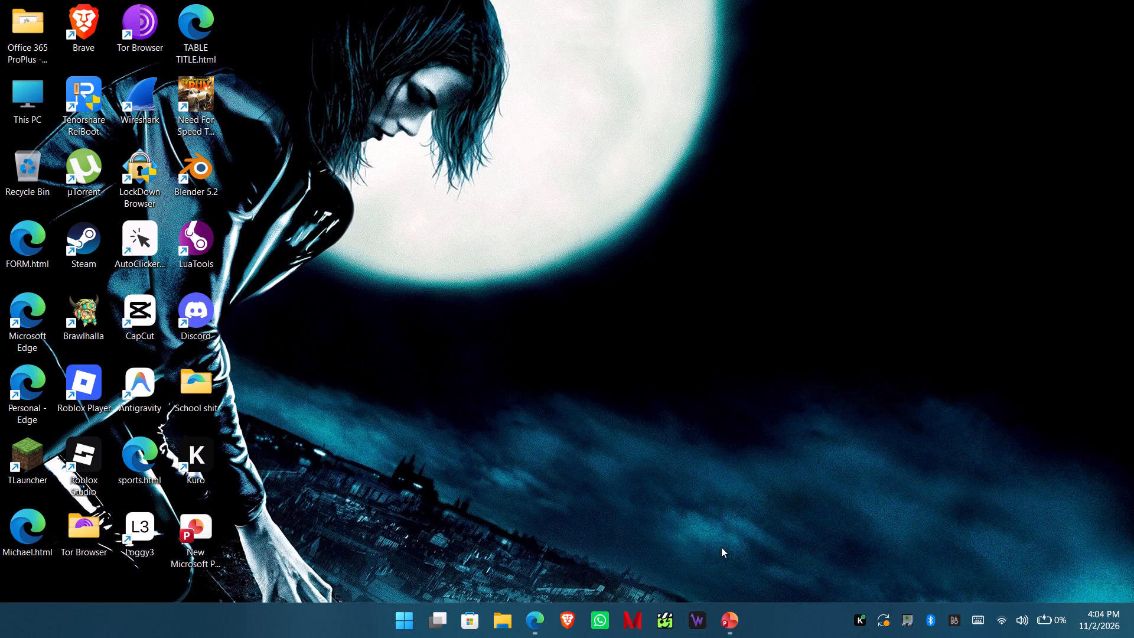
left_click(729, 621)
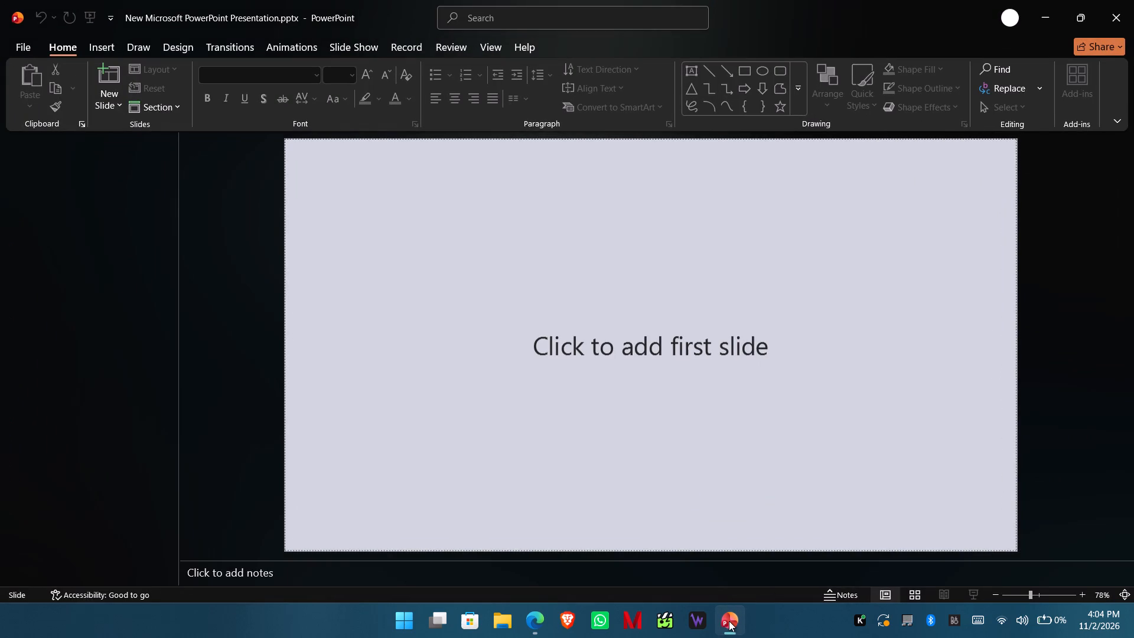
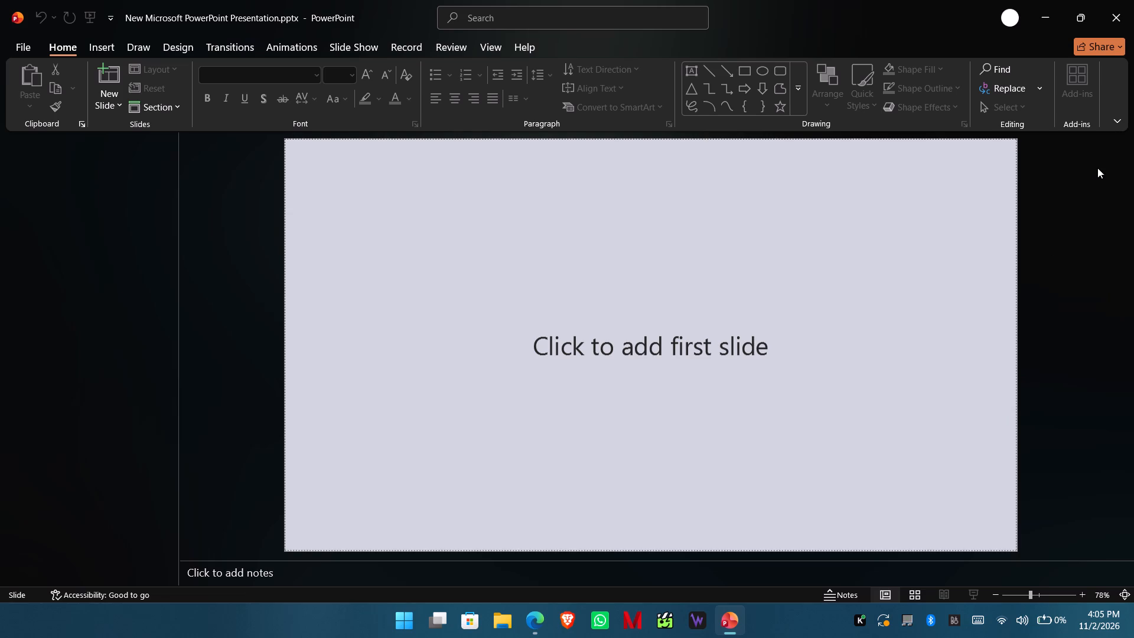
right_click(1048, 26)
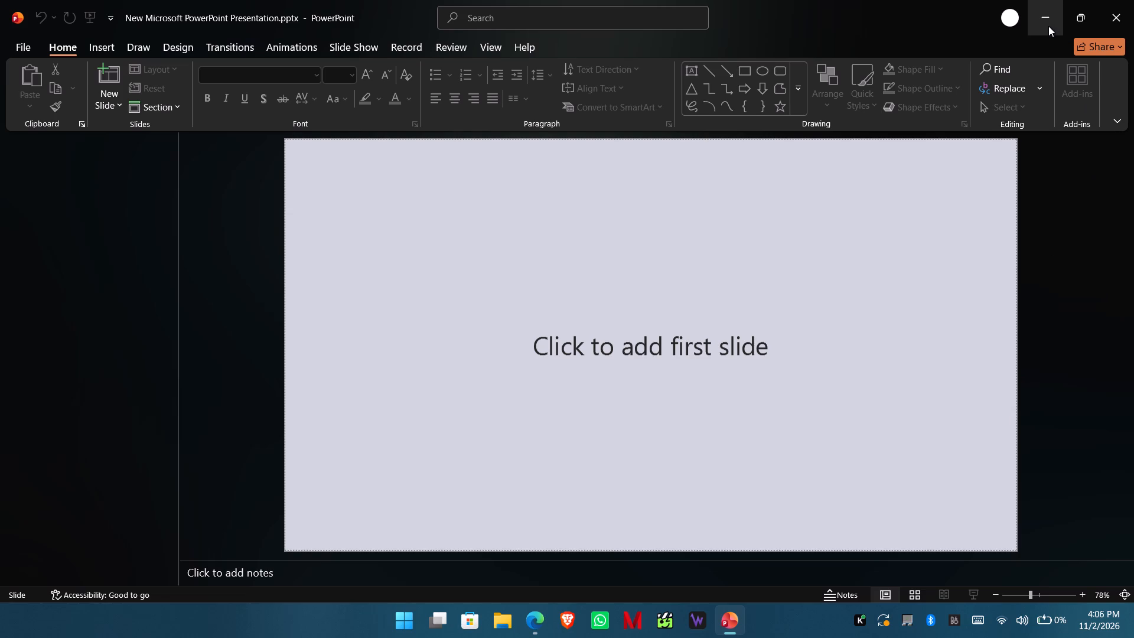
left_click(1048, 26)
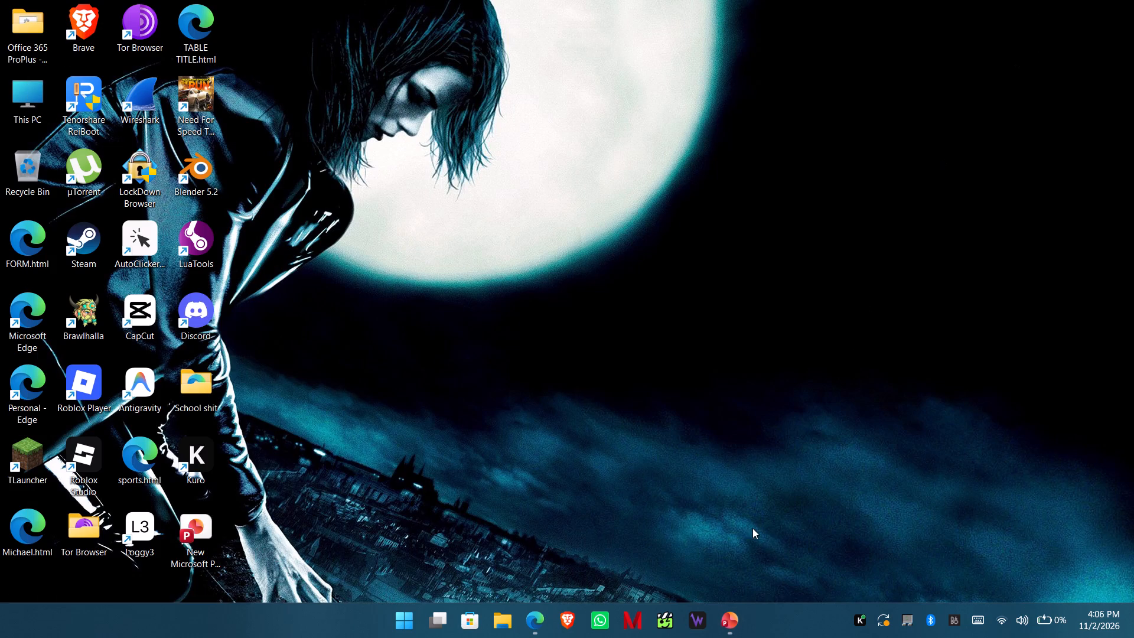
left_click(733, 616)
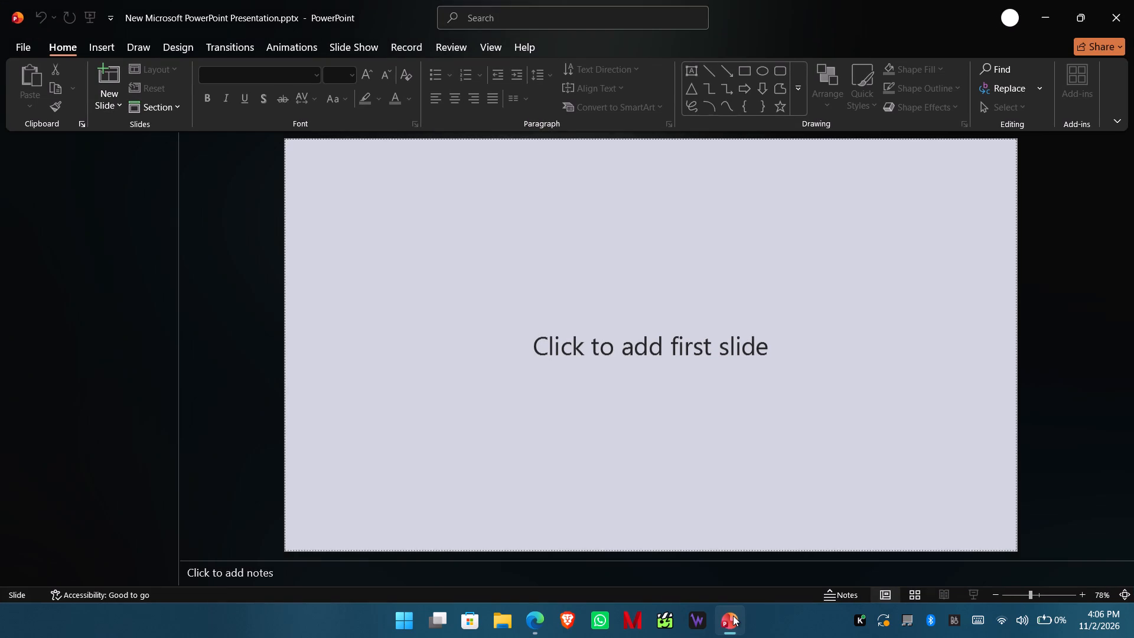
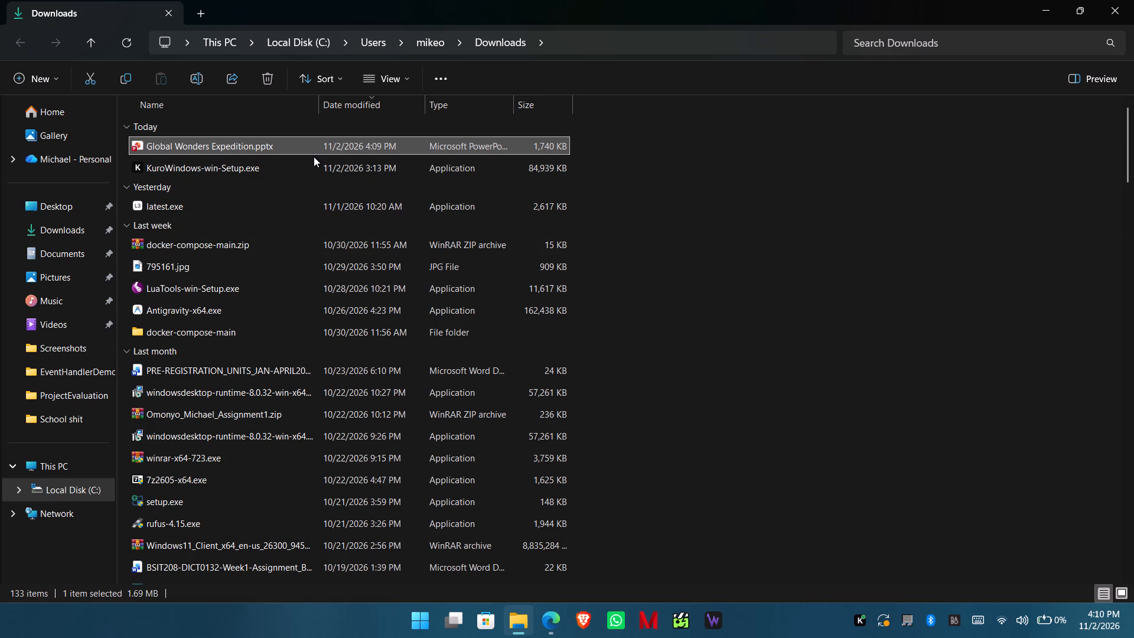
double_click(232, 145)
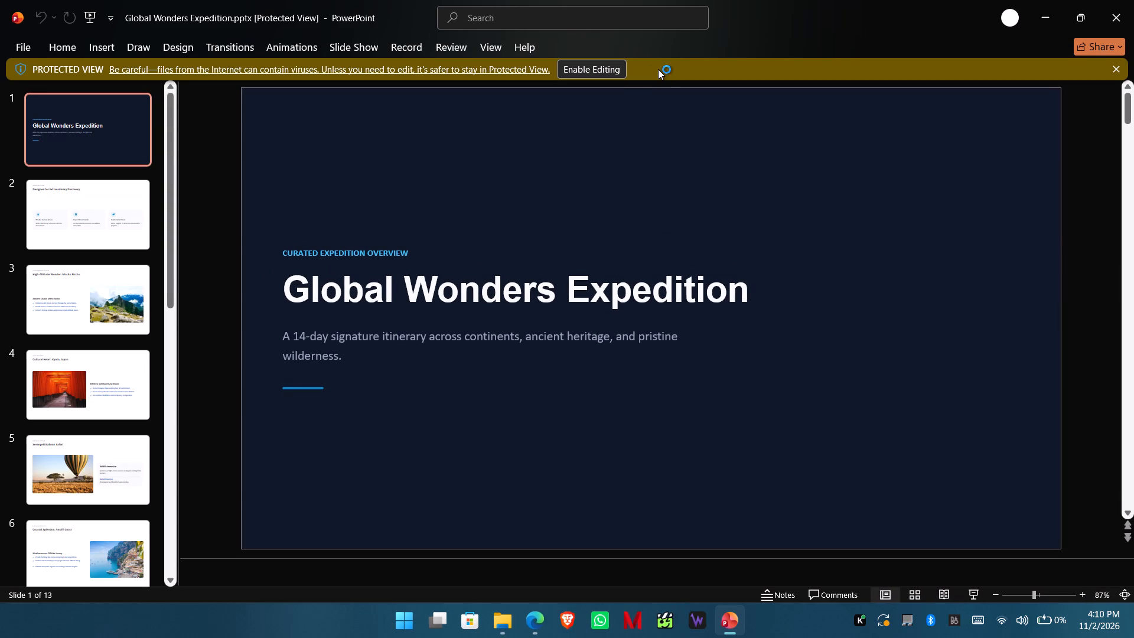
Enable editing for the protected presentation and dismiss the embedded fonts notice.
left_click(604, 72)
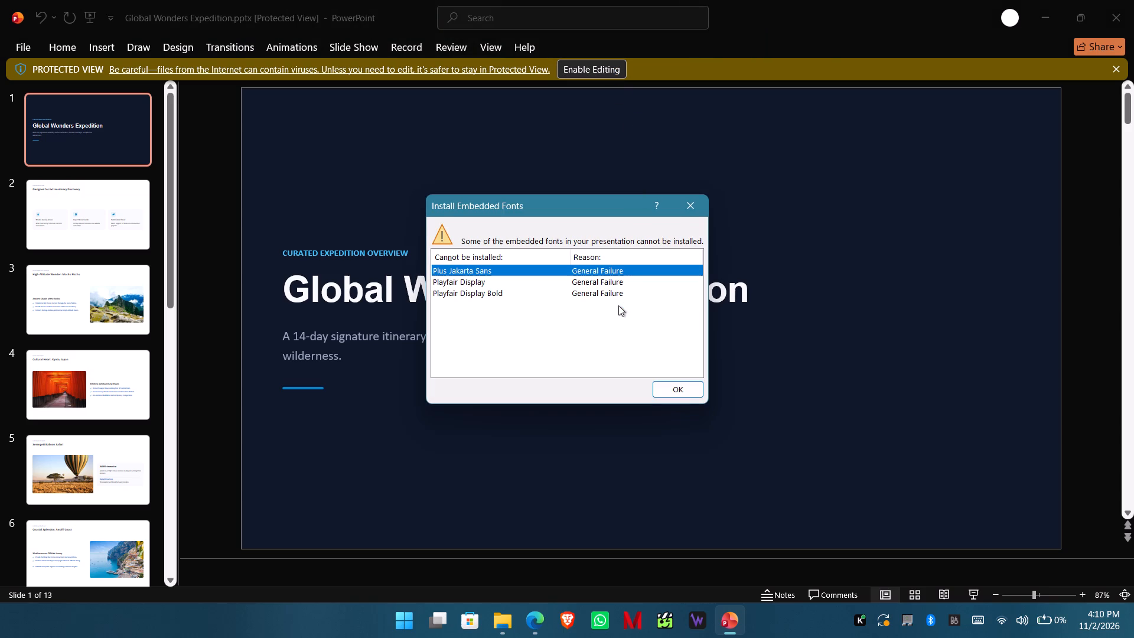
left_click(663, 388)
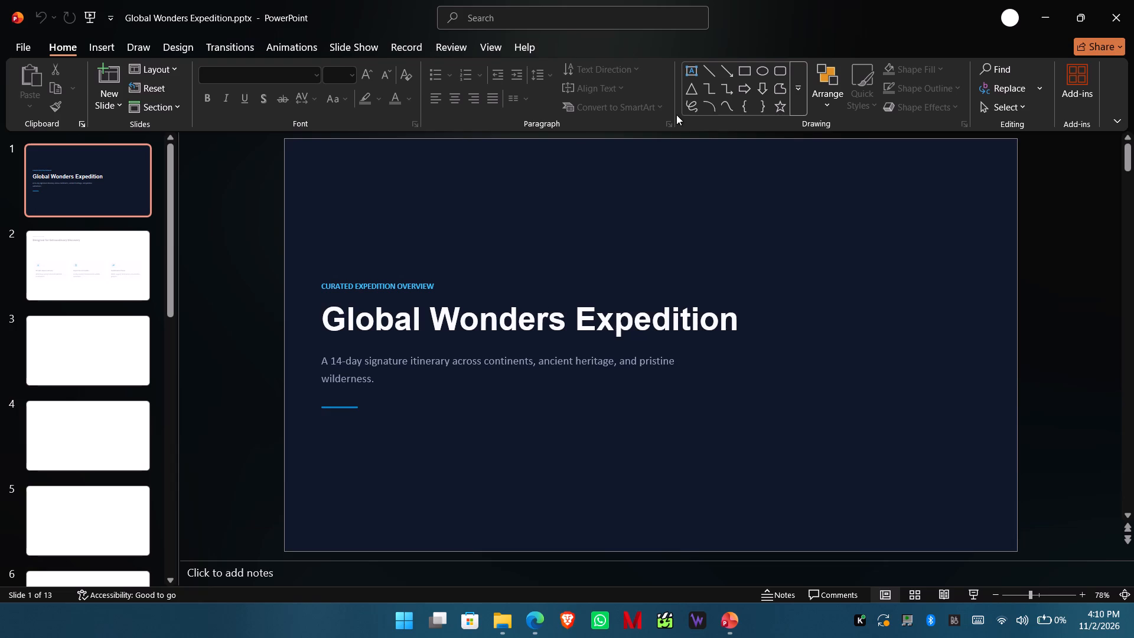
Review the slides of the opened presentation through to the Image Sources slide and return to the title slide.
left_click(107, 272)
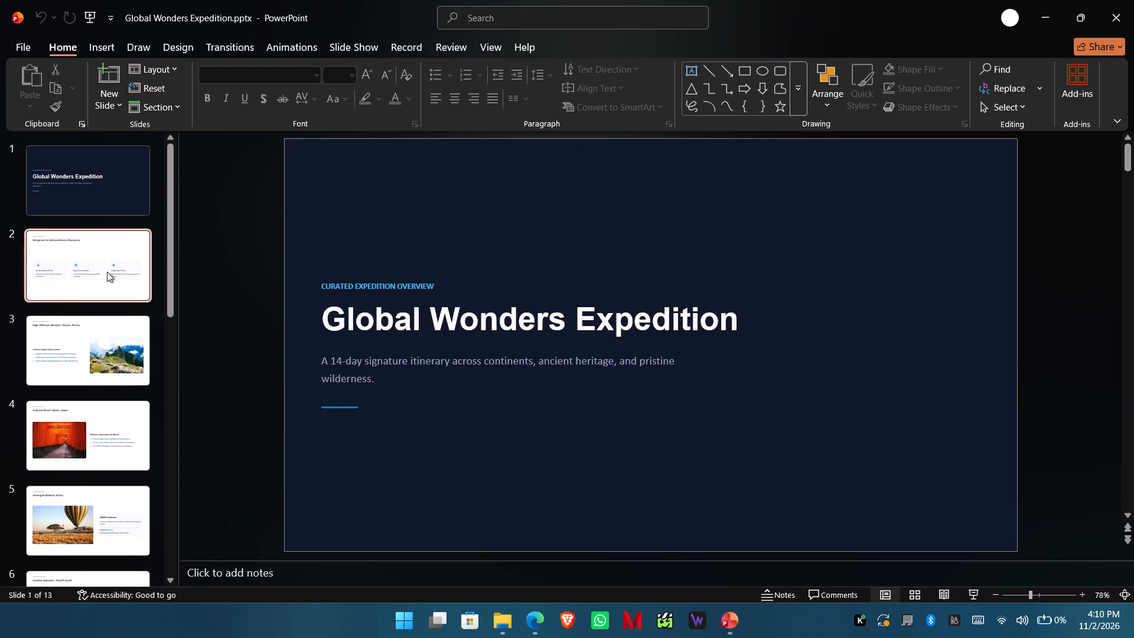
left_click(116, 199)
scroll(122, 298, "down", 4)
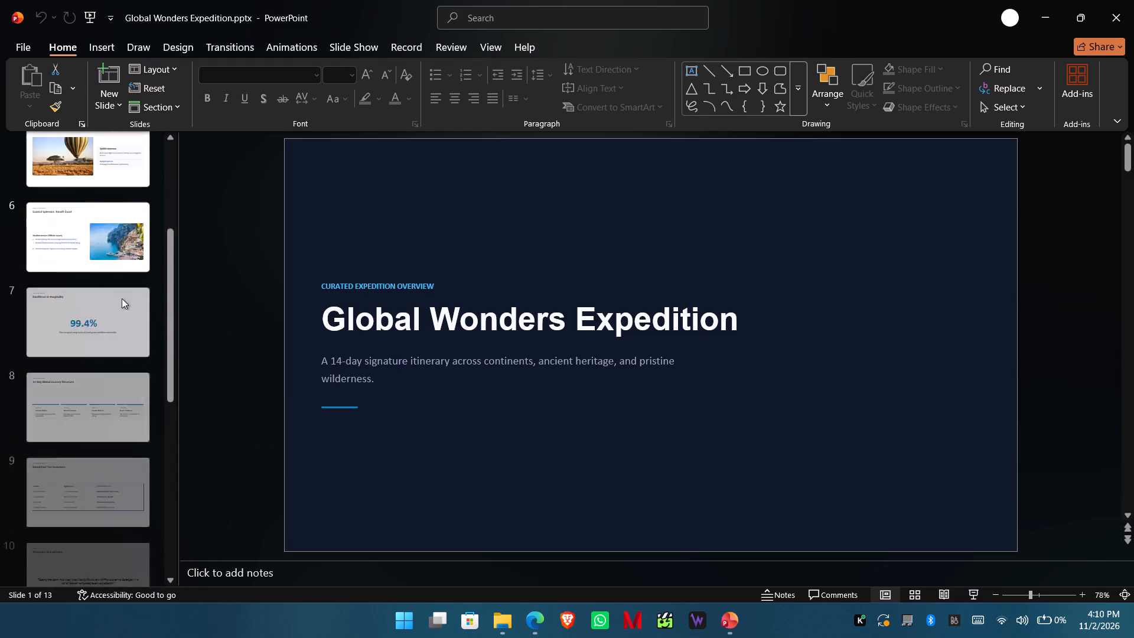
scroll(122, 298, "down", 5)
left_click(105, 428)
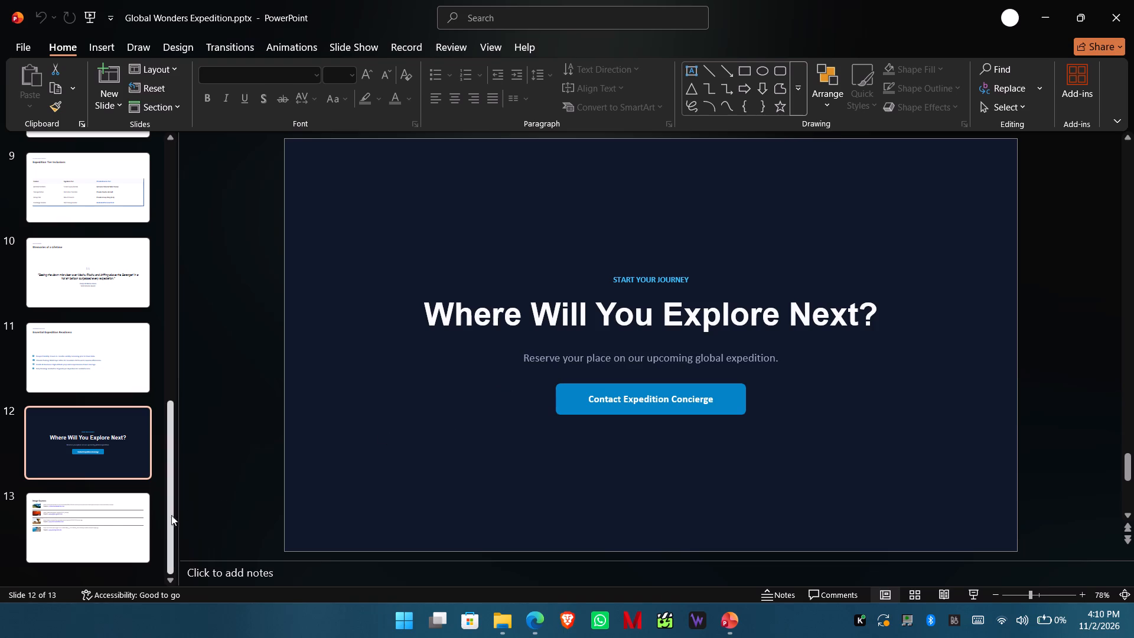
left_click(122, 520)
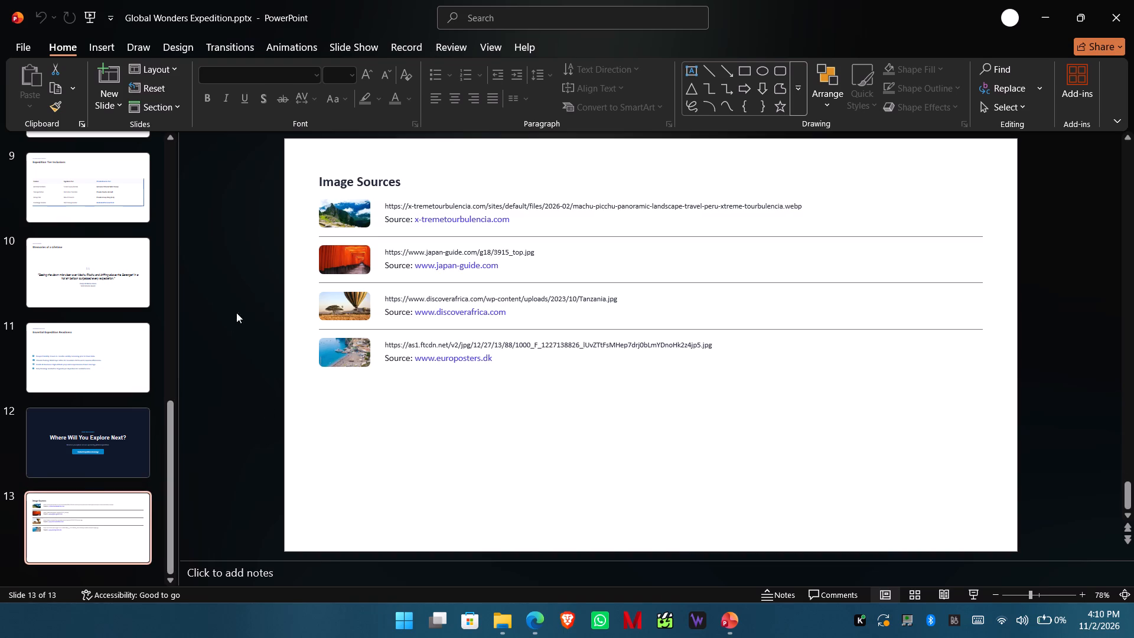
scroll(145, 432, "up", 5)
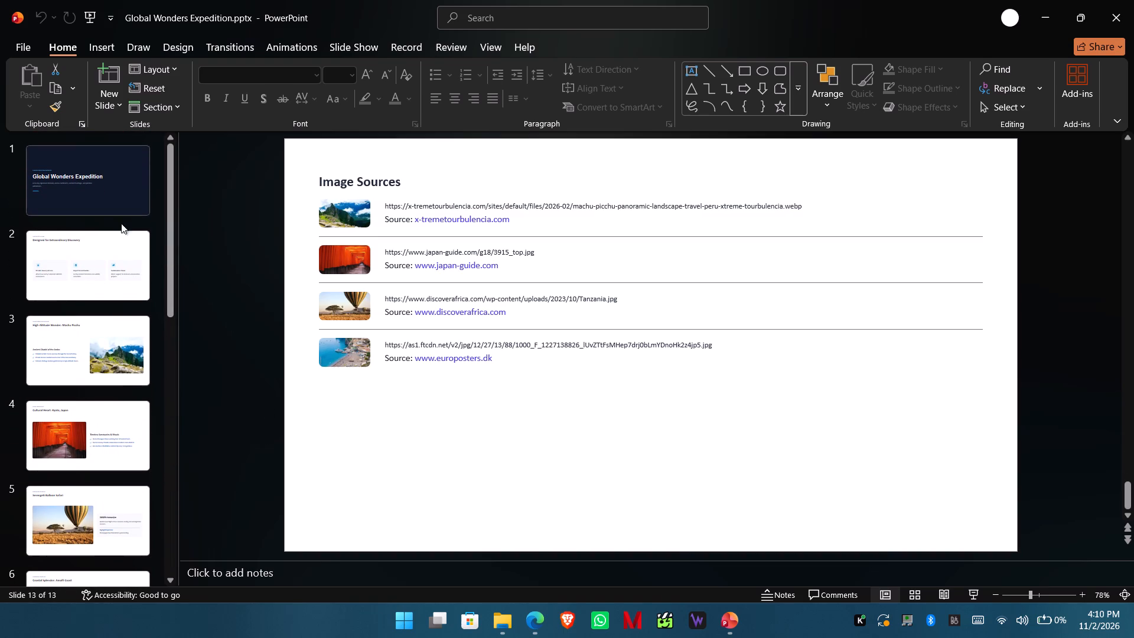
left_click(120, 202)
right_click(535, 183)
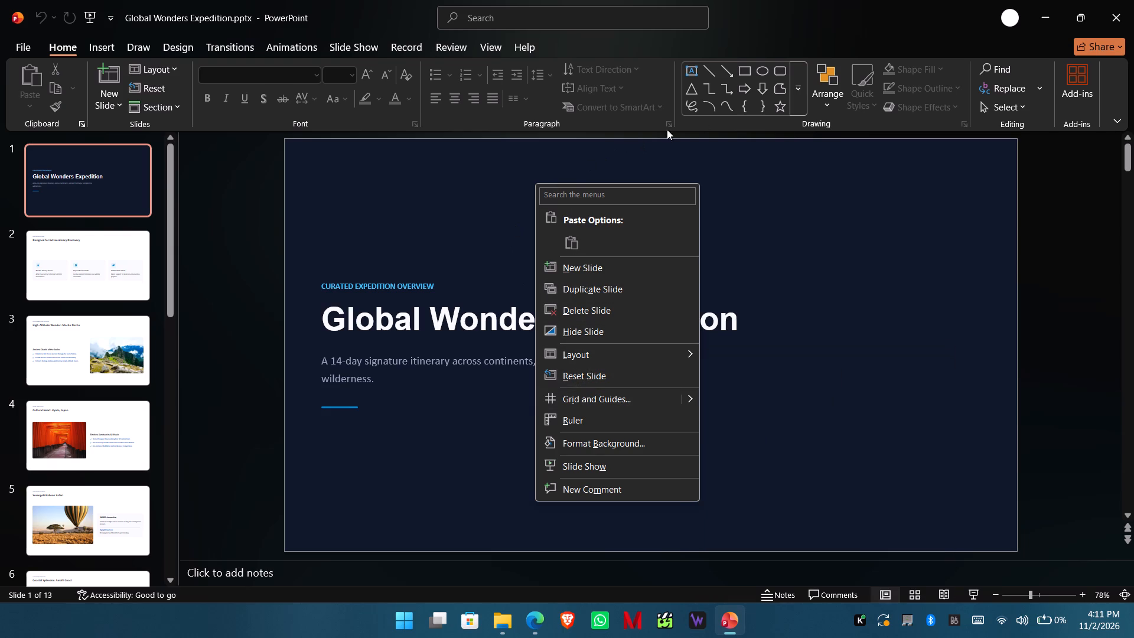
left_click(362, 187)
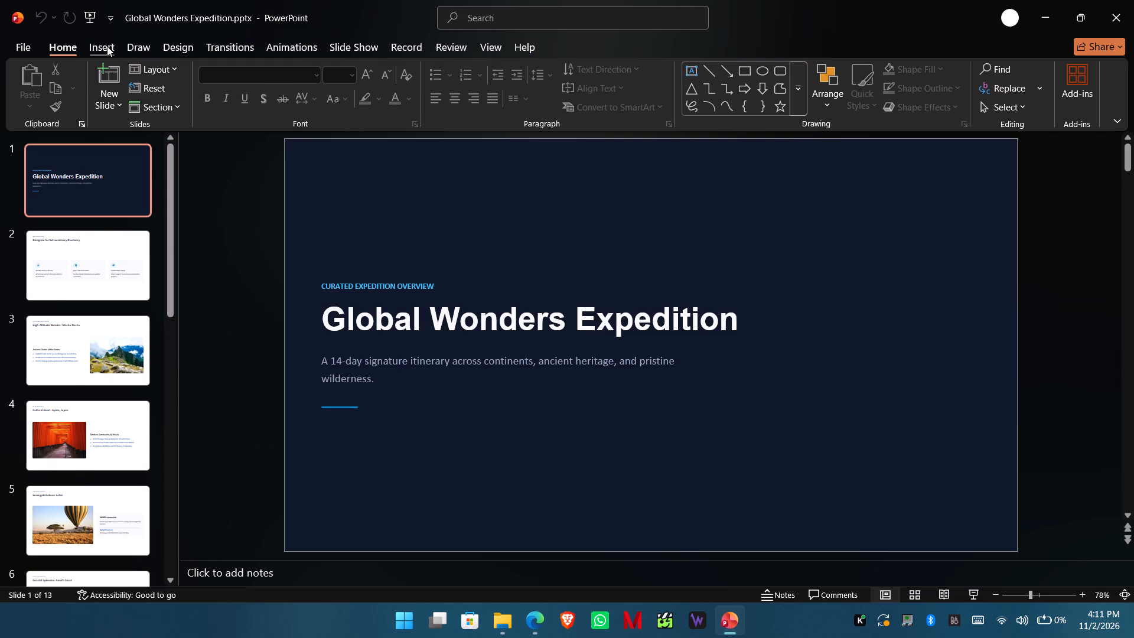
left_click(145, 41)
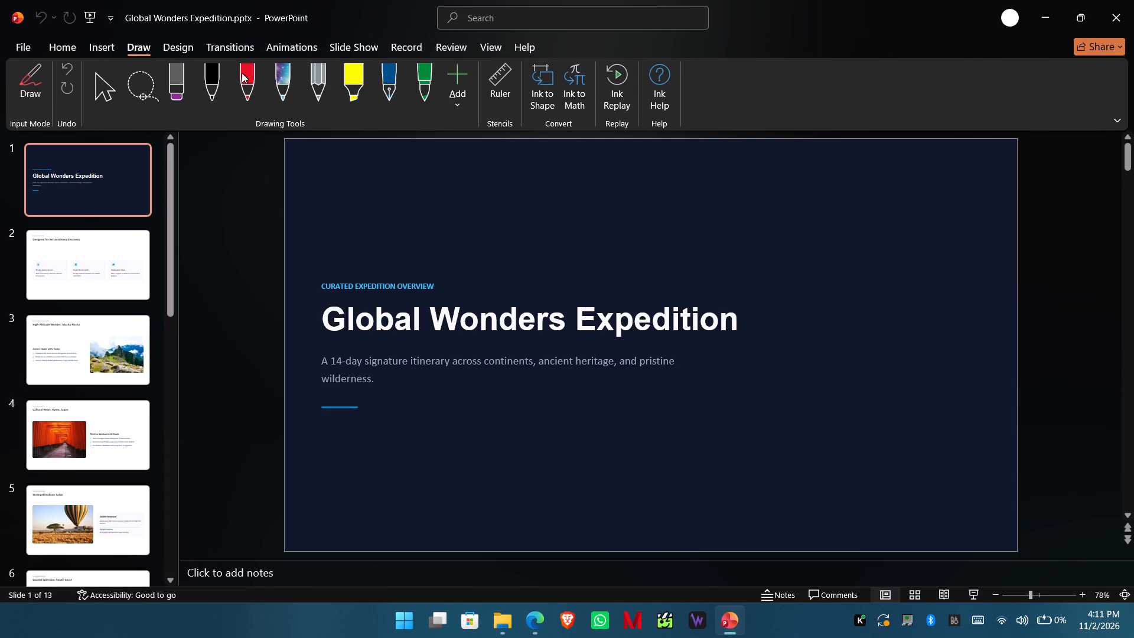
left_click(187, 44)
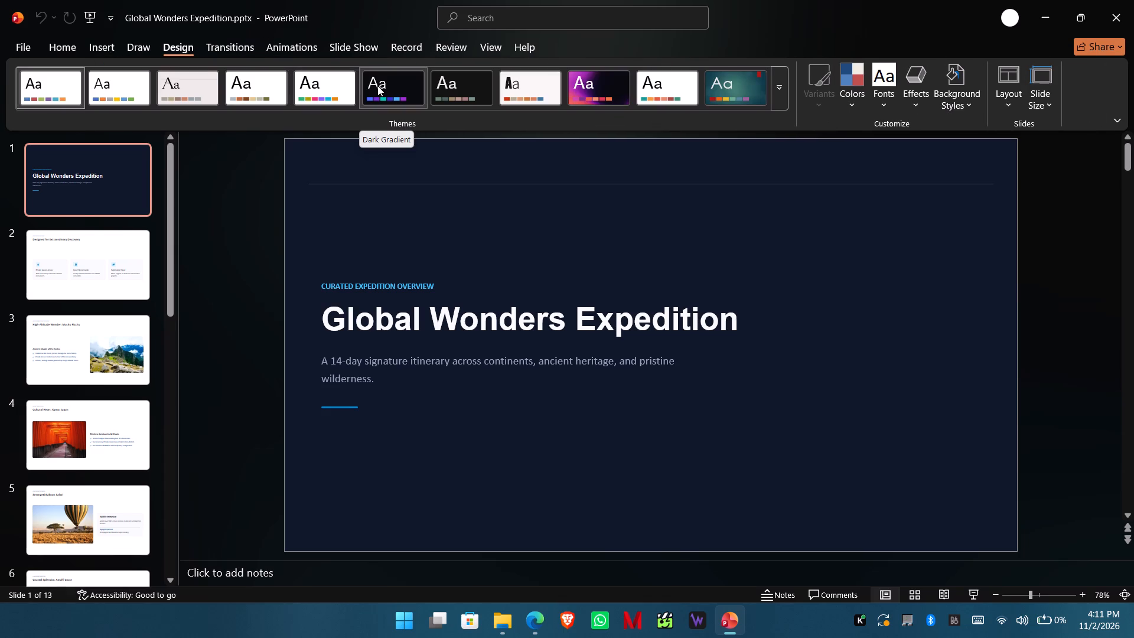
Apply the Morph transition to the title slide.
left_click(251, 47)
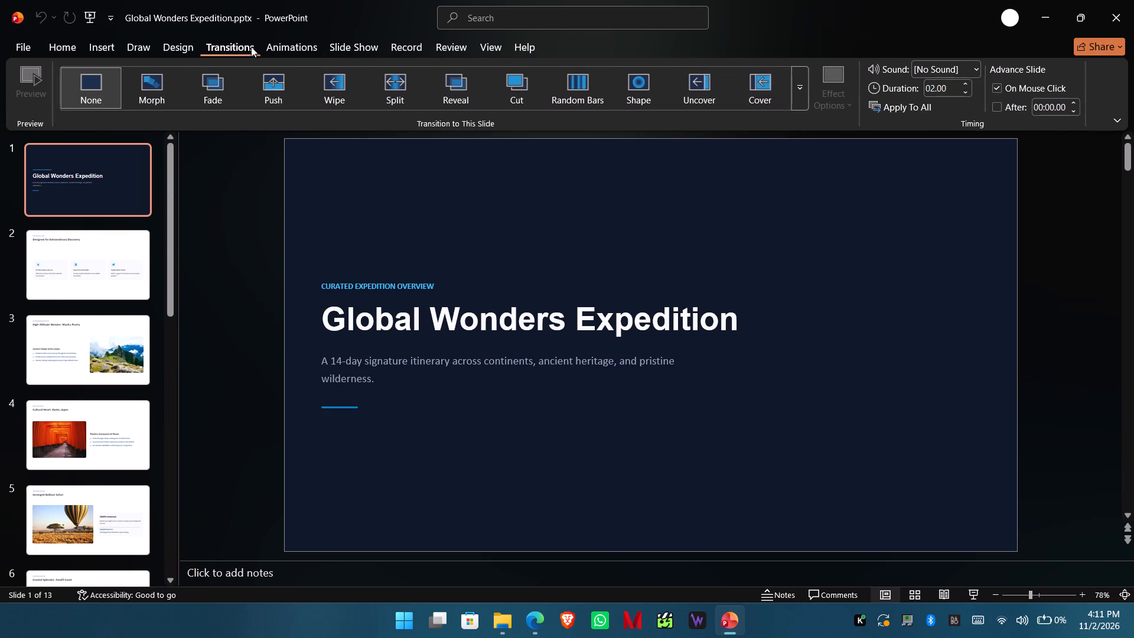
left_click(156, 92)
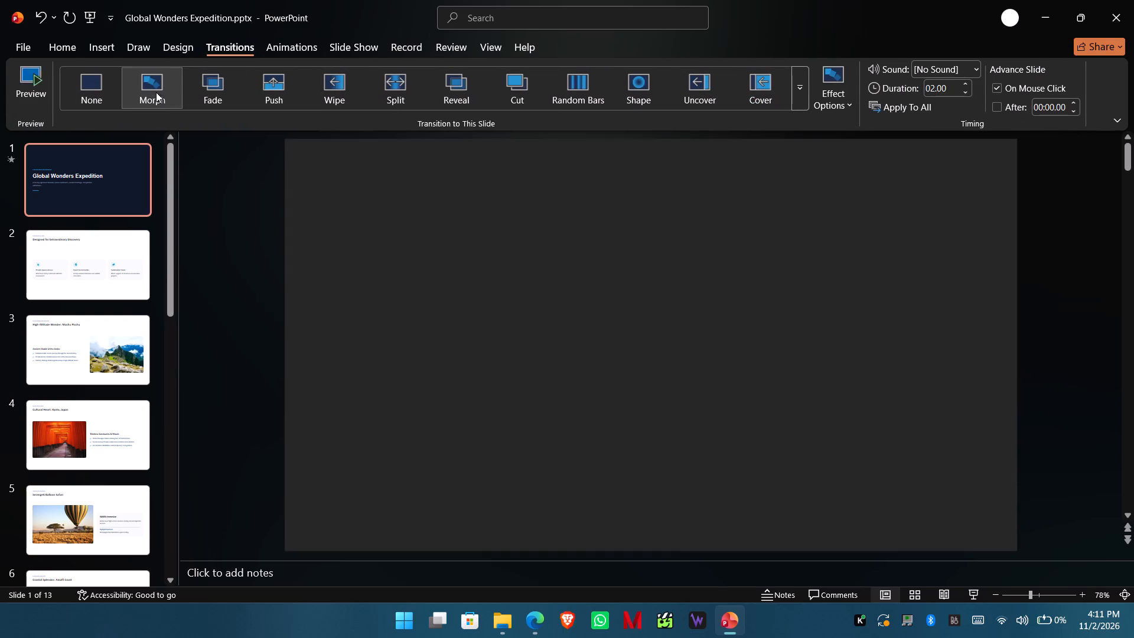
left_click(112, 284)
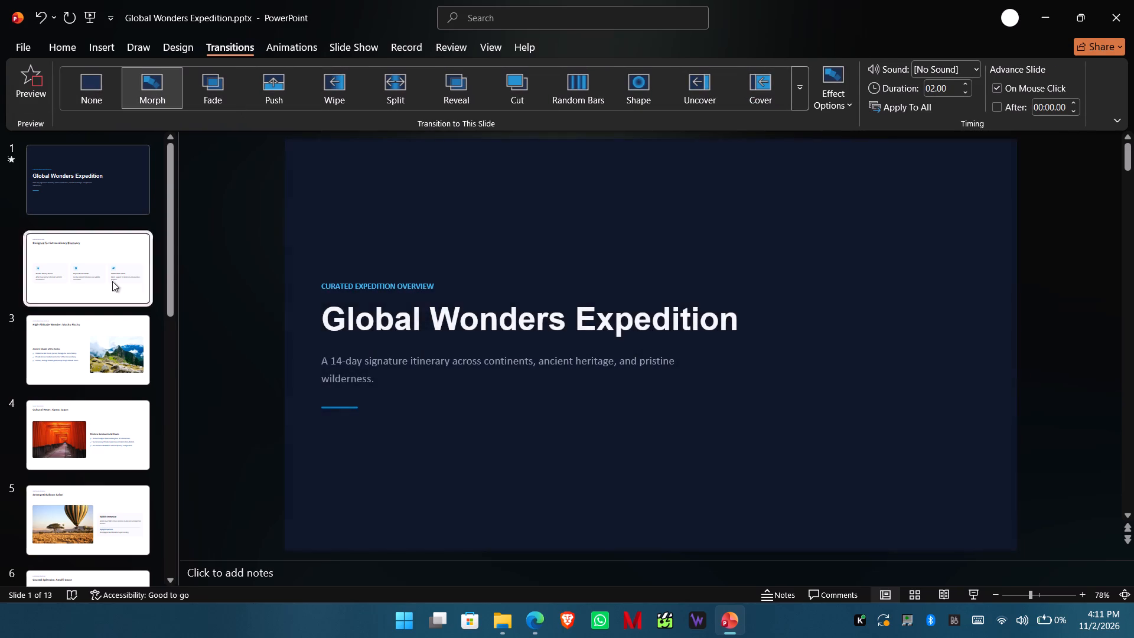
Select all slides in the presentation and apply the Push transition to them.
left_click(108, 198)
right_click(25, 164)
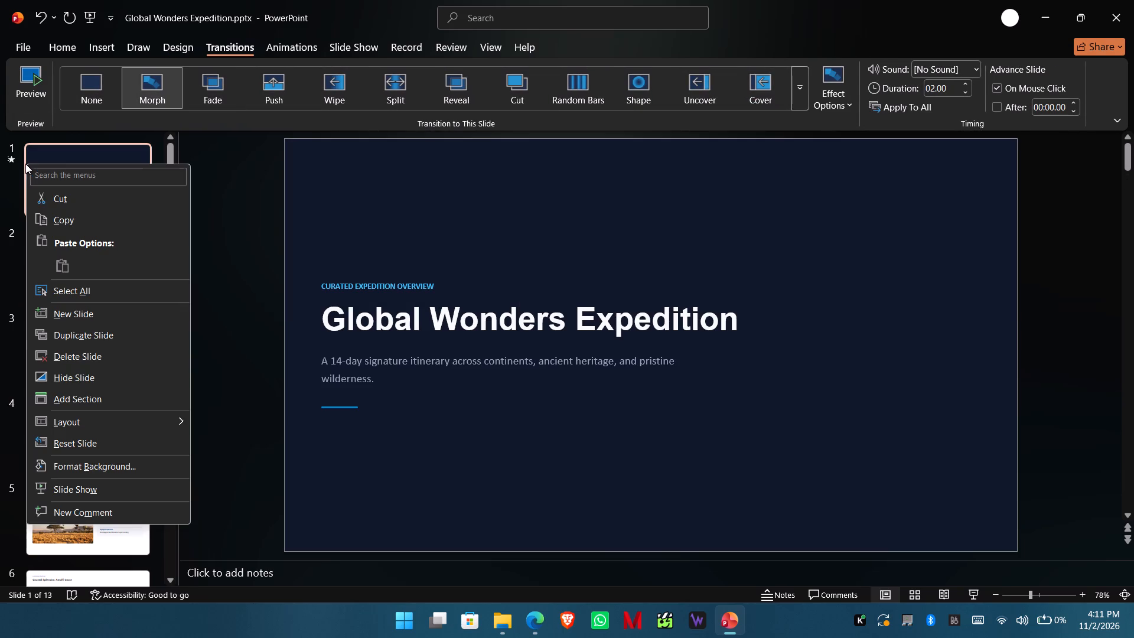
left_click(67, 287)
scroll(127, 231, "up", 6)
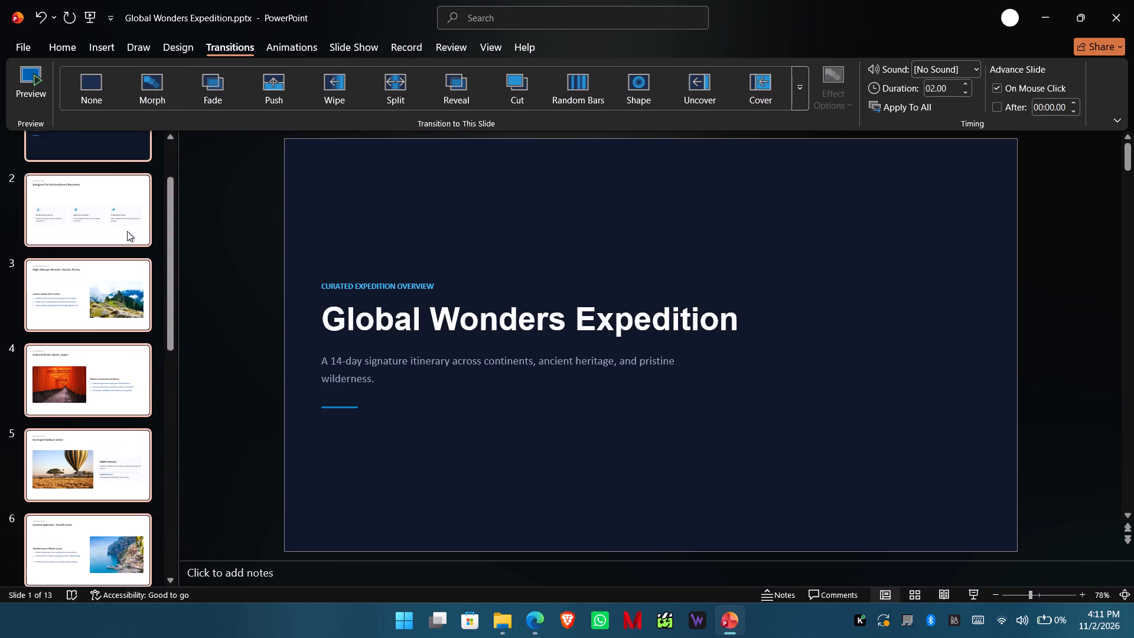
left_click(275, 86)
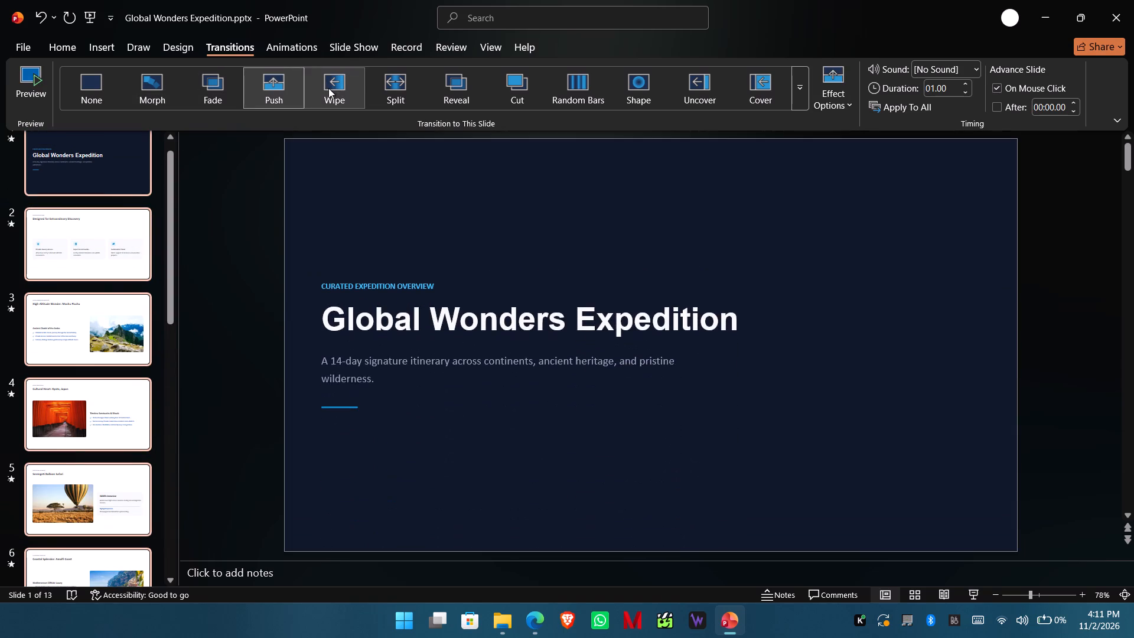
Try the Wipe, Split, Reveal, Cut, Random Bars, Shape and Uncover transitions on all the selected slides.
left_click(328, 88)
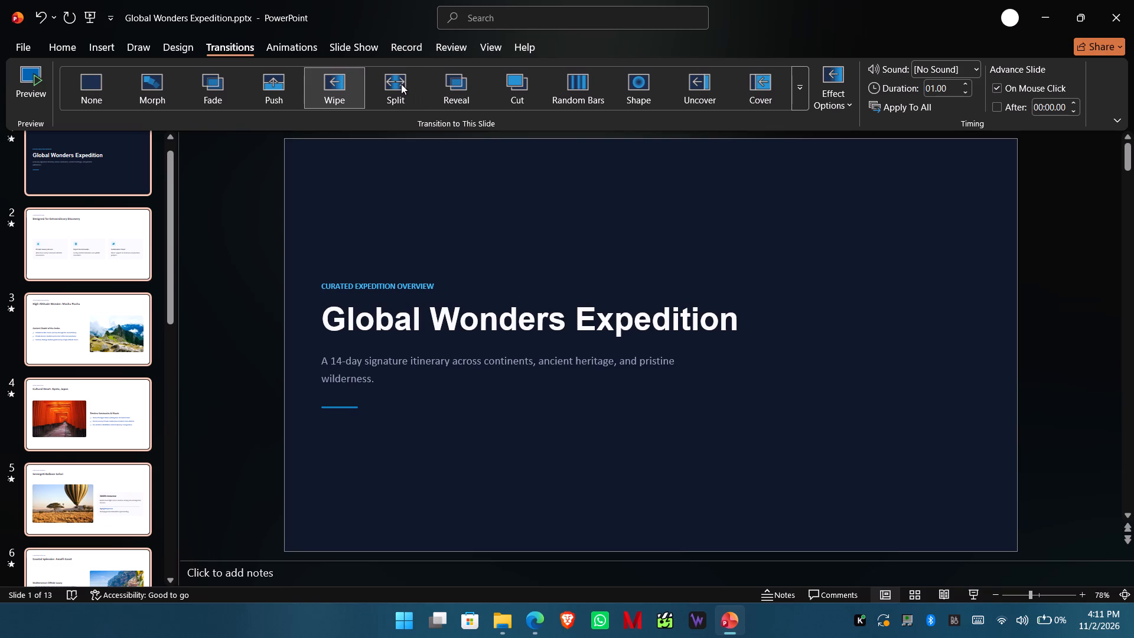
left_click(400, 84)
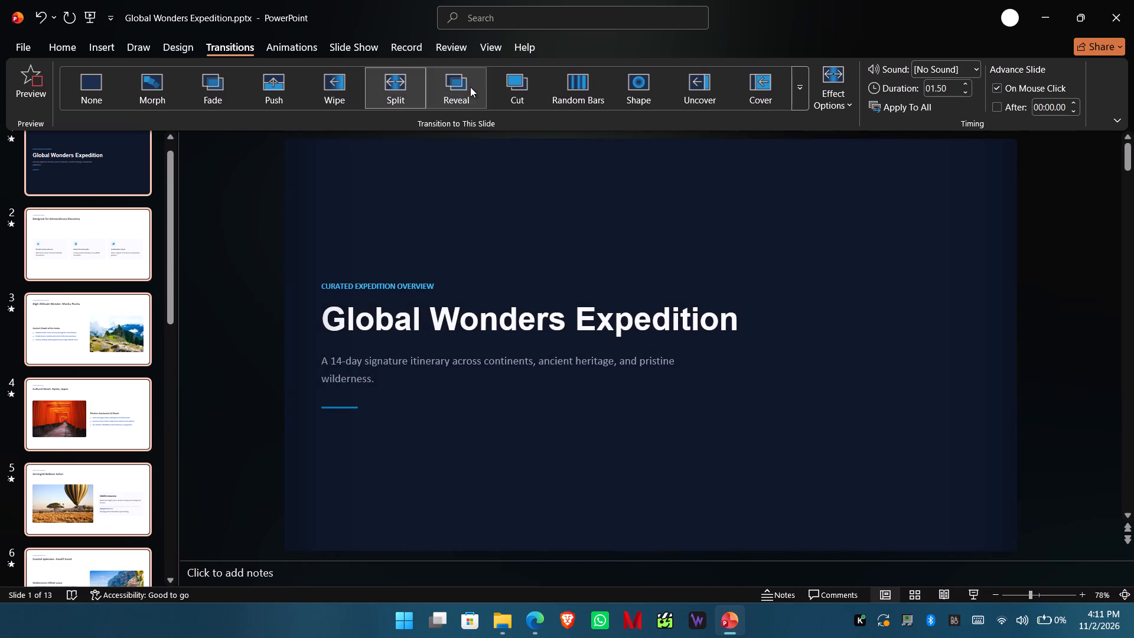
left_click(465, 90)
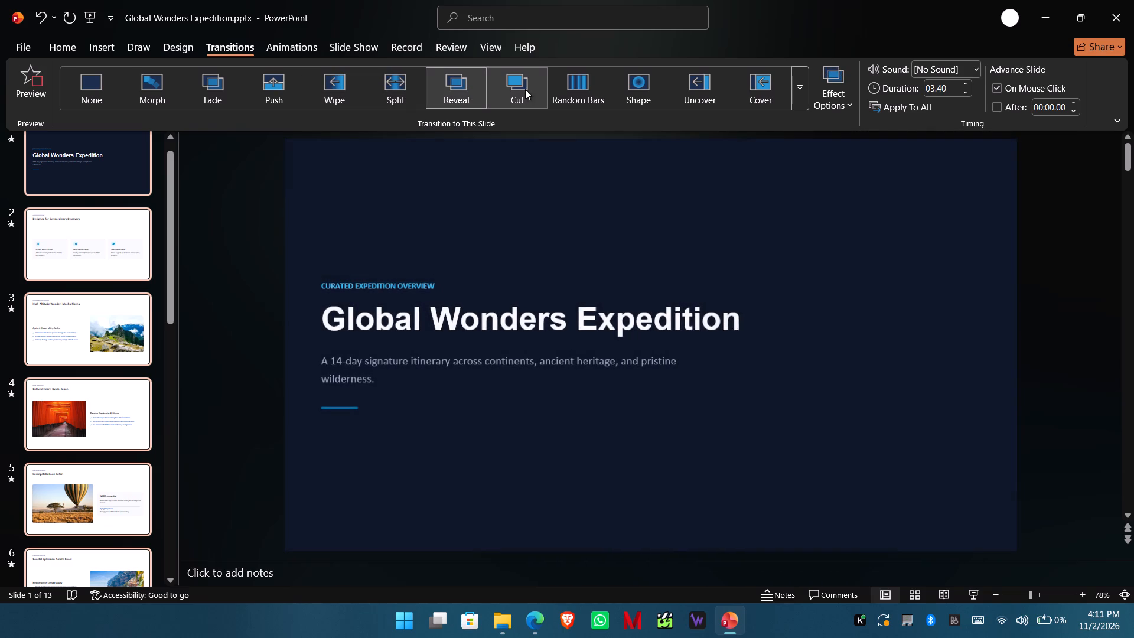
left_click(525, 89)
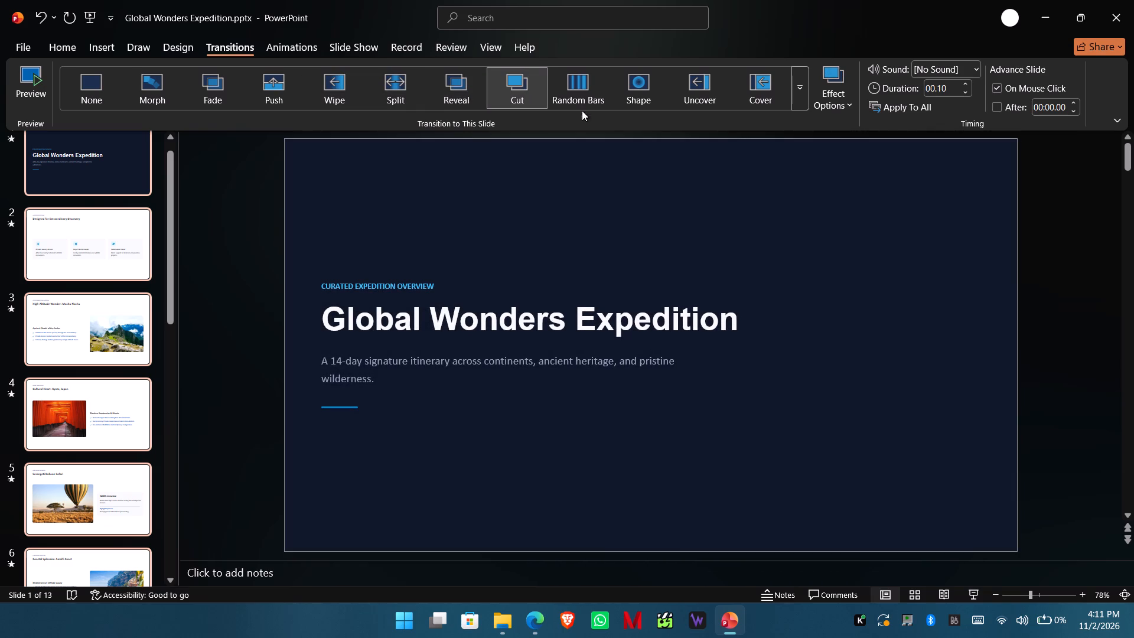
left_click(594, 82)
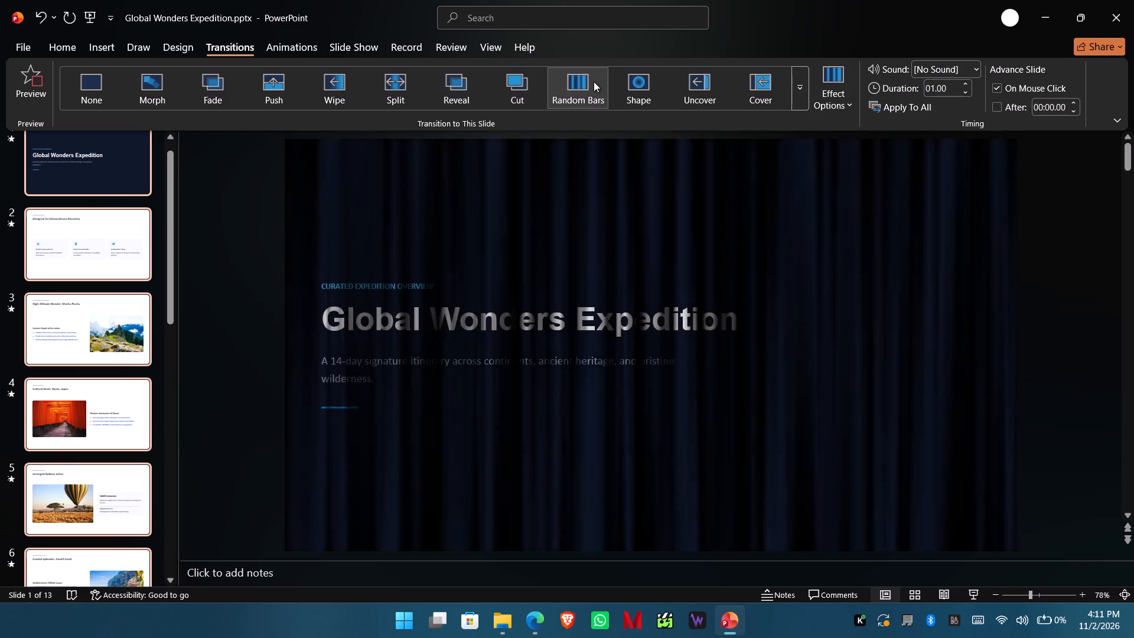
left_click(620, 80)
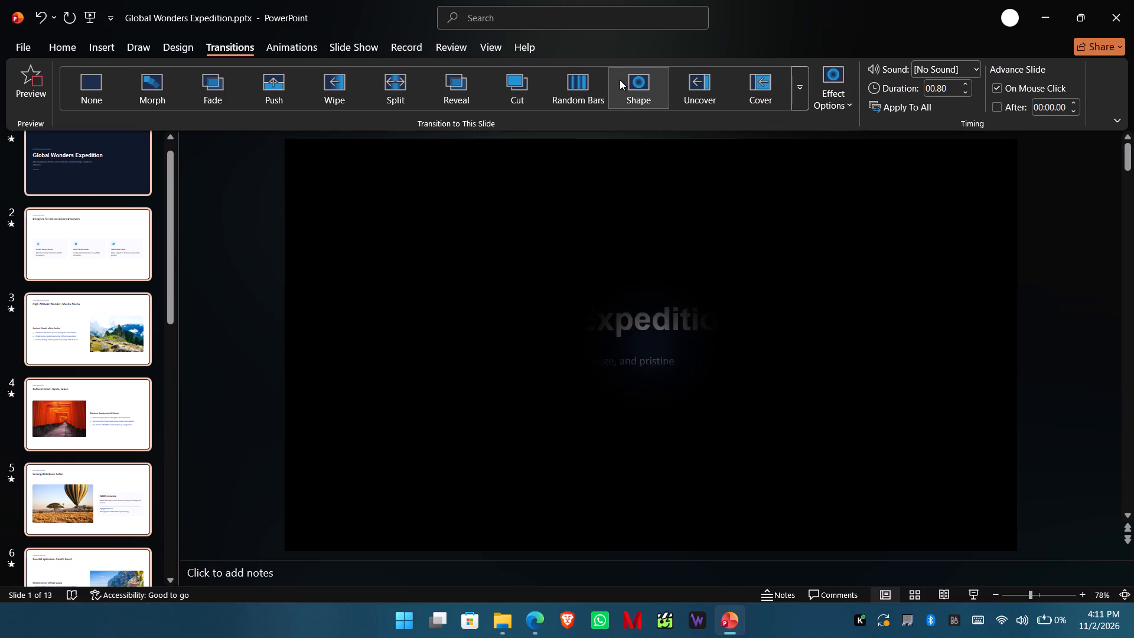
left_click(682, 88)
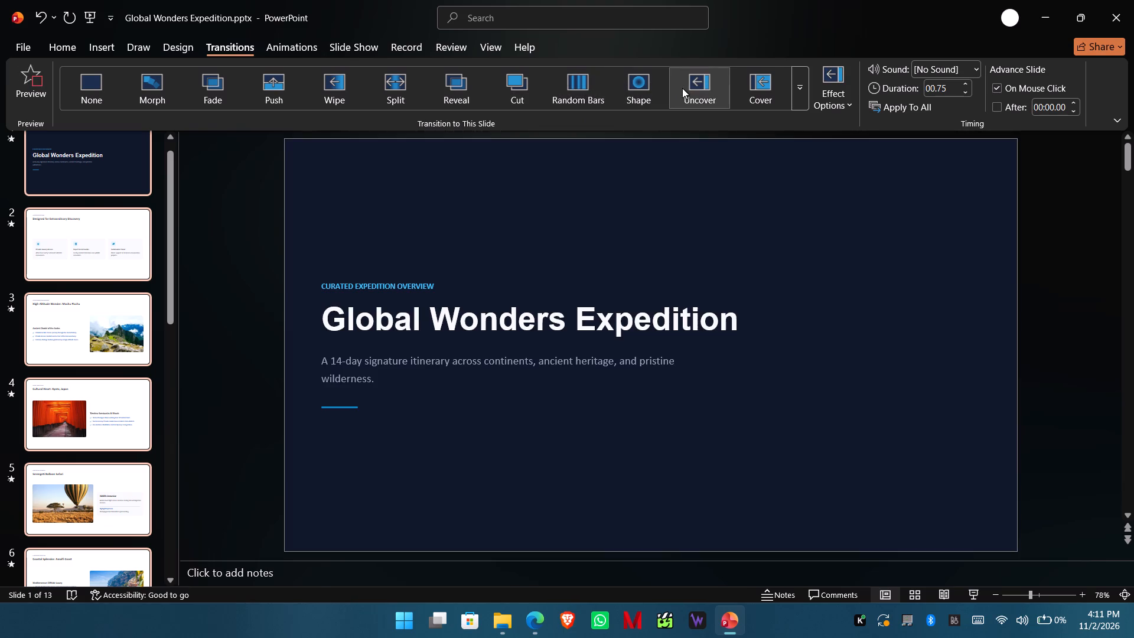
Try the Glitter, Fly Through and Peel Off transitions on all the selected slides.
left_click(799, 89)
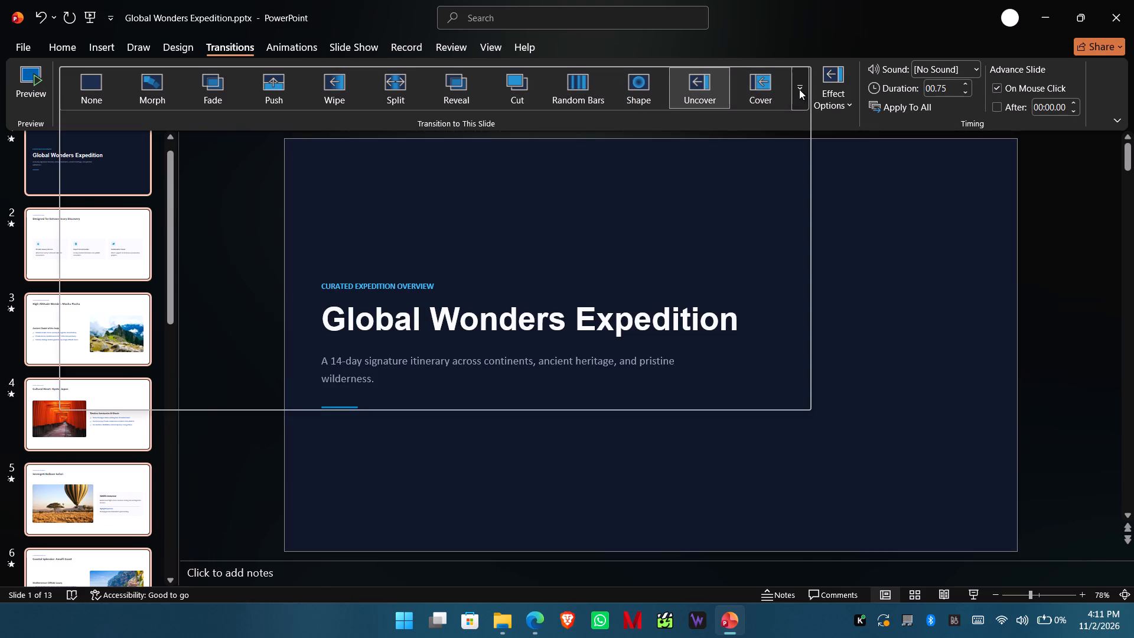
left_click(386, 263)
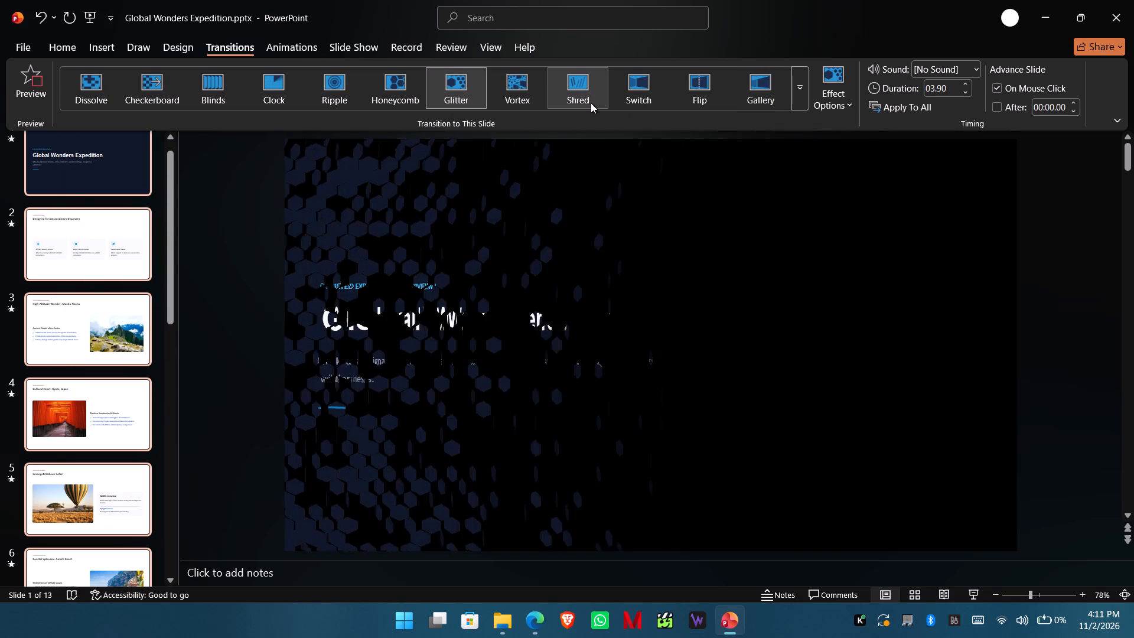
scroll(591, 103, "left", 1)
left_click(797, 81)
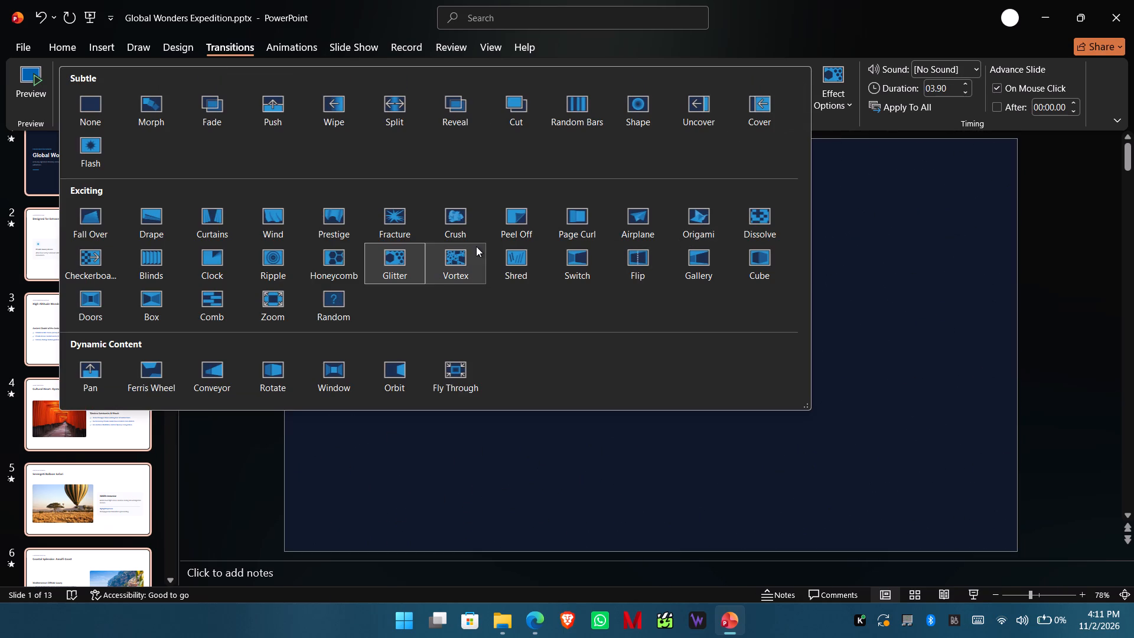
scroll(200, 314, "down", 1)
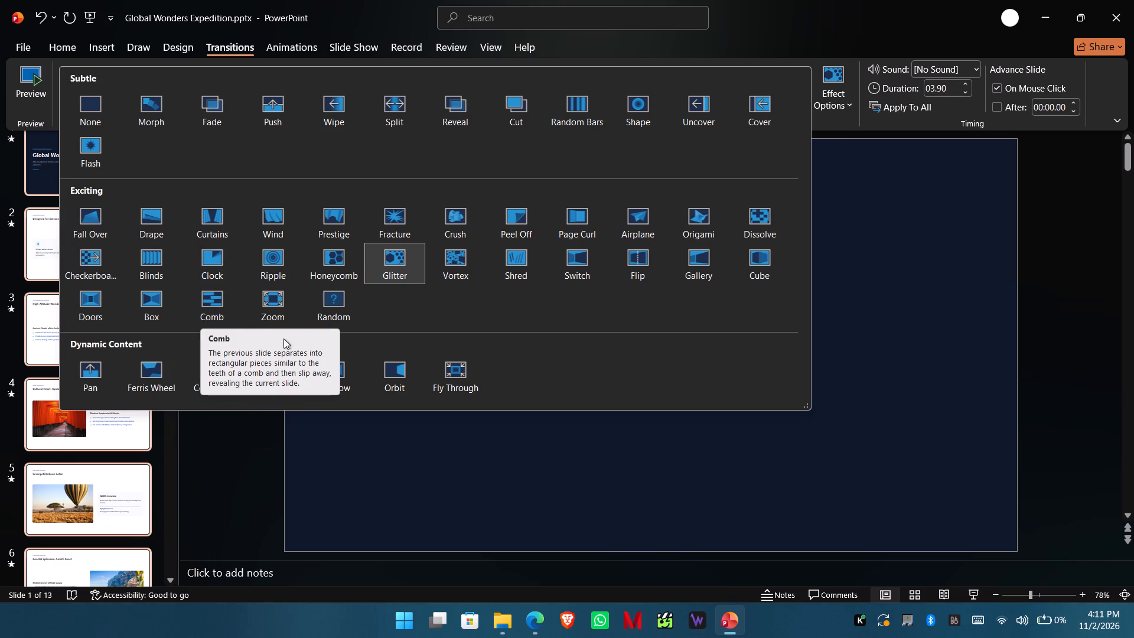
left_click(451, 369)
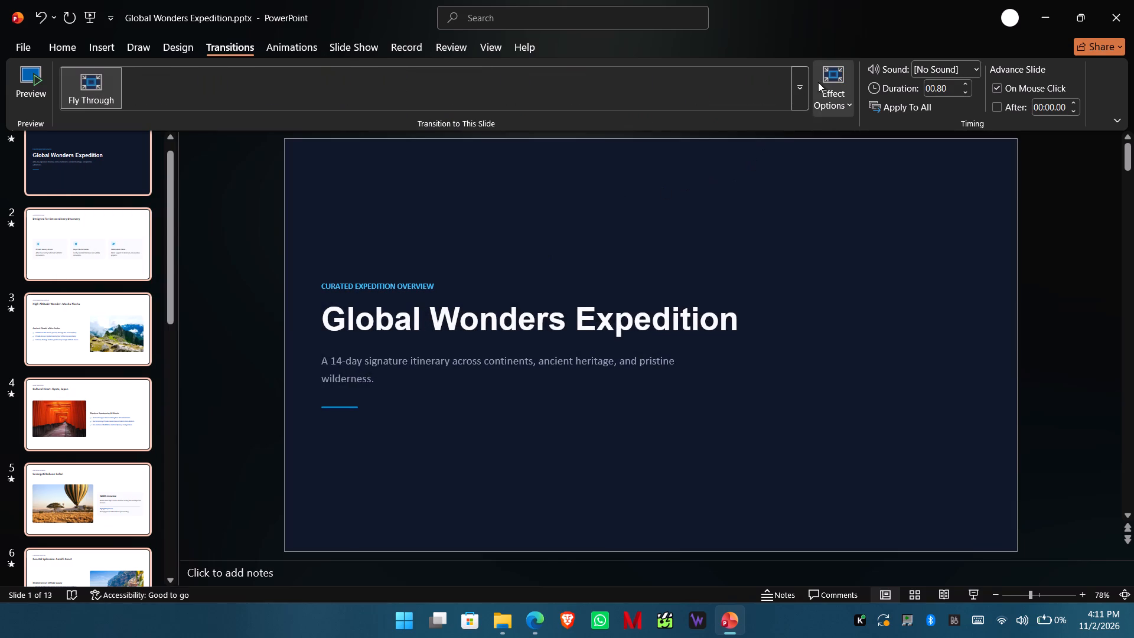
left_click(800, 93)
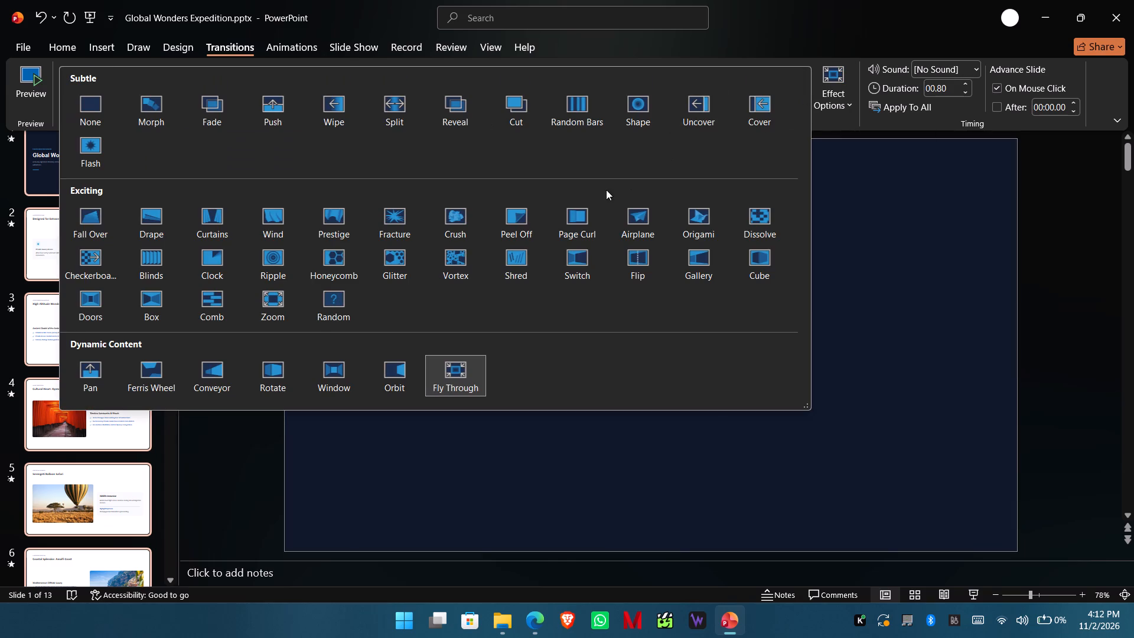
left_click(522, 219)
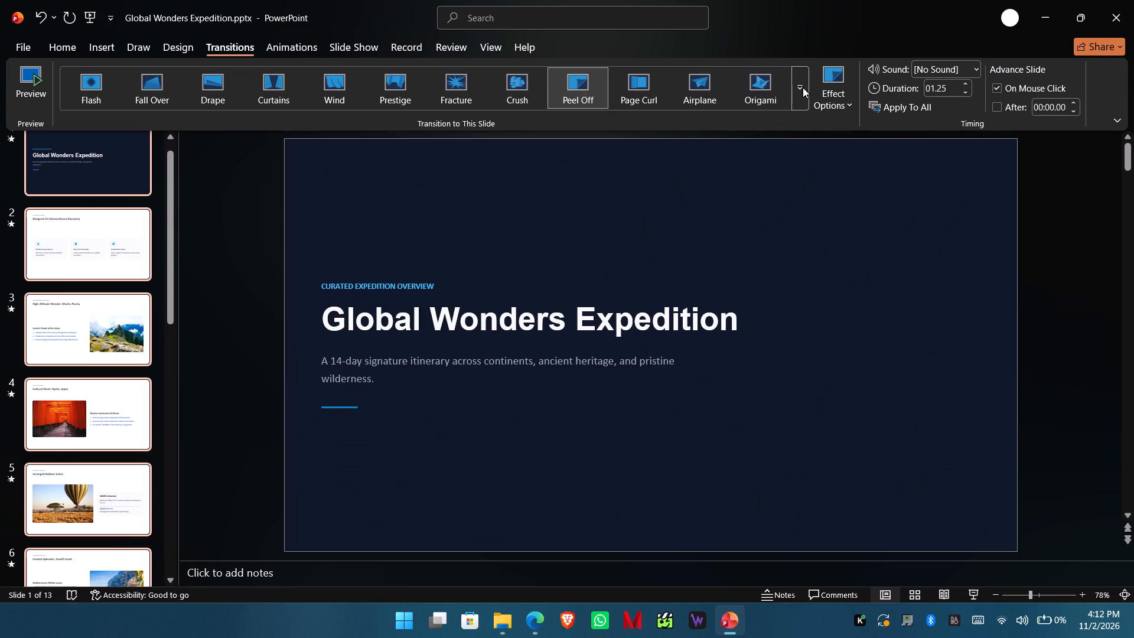
Apply the Origami transition to all the selected slides.
left_click(802, 87)
left_click(698, 216)
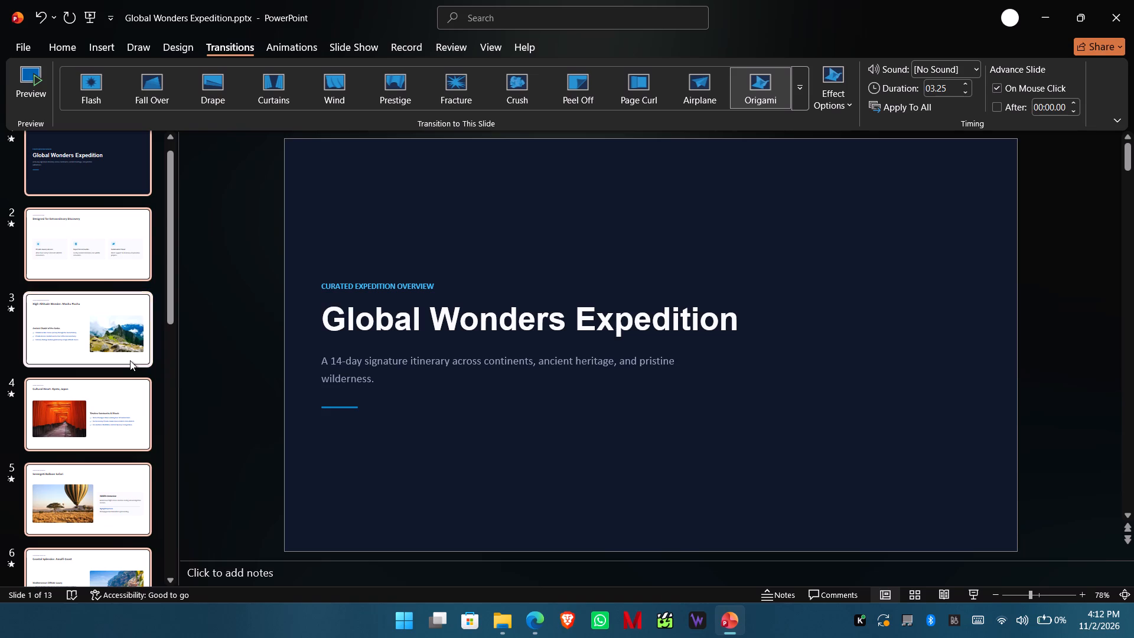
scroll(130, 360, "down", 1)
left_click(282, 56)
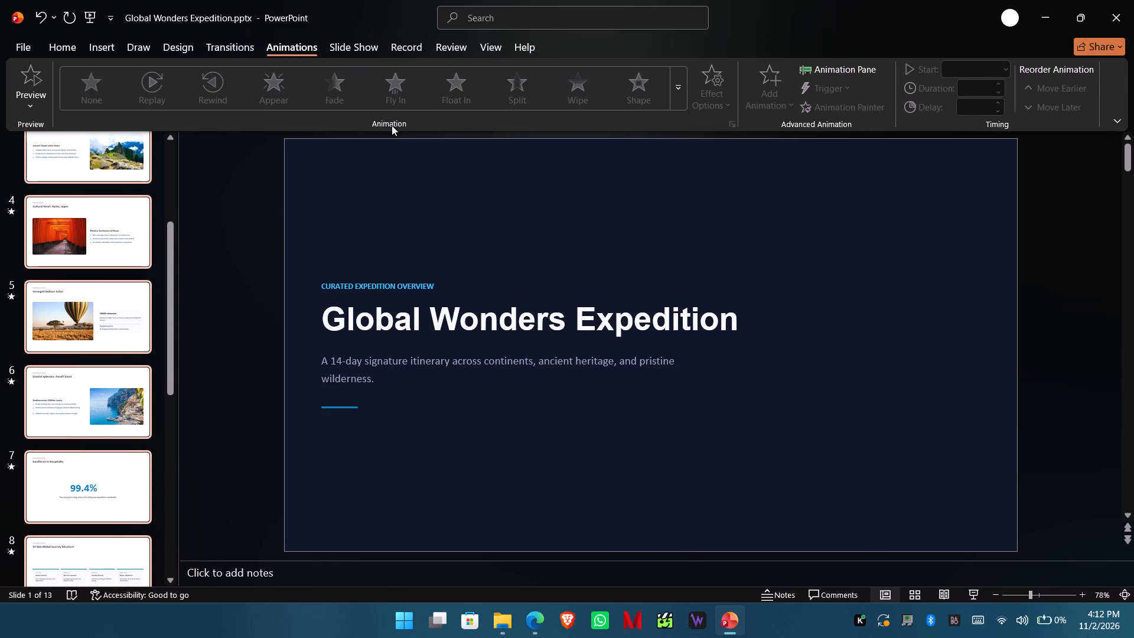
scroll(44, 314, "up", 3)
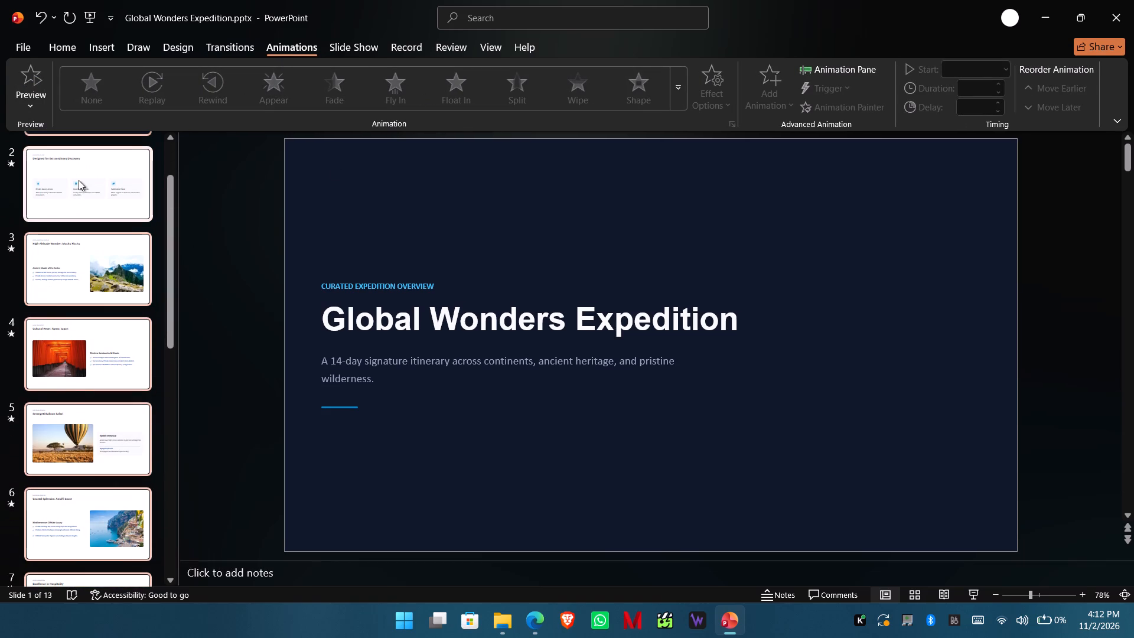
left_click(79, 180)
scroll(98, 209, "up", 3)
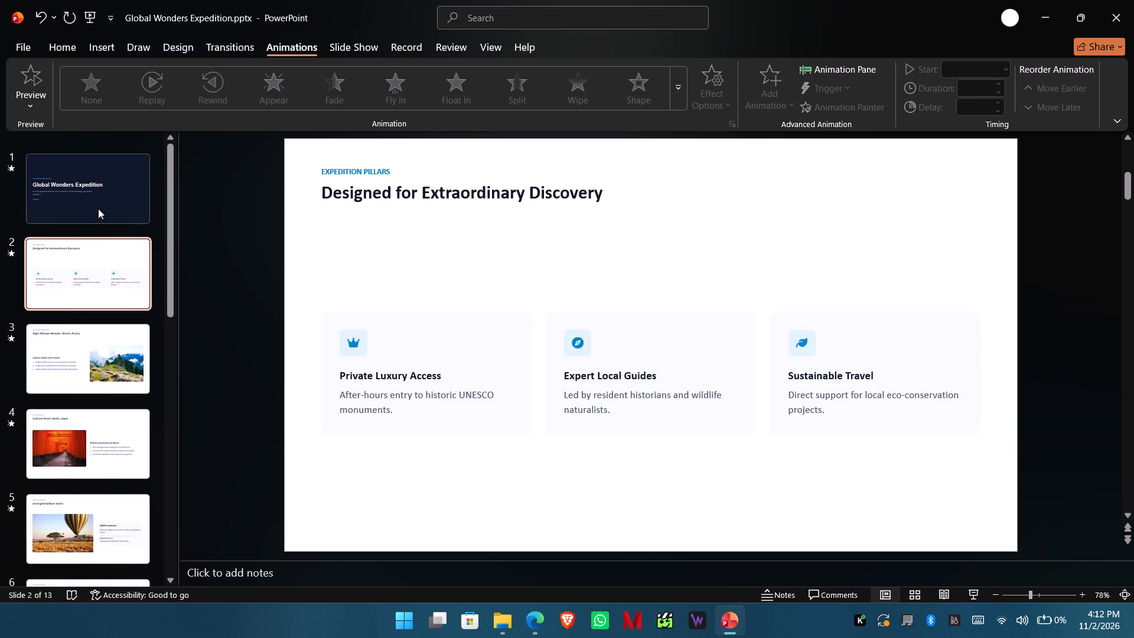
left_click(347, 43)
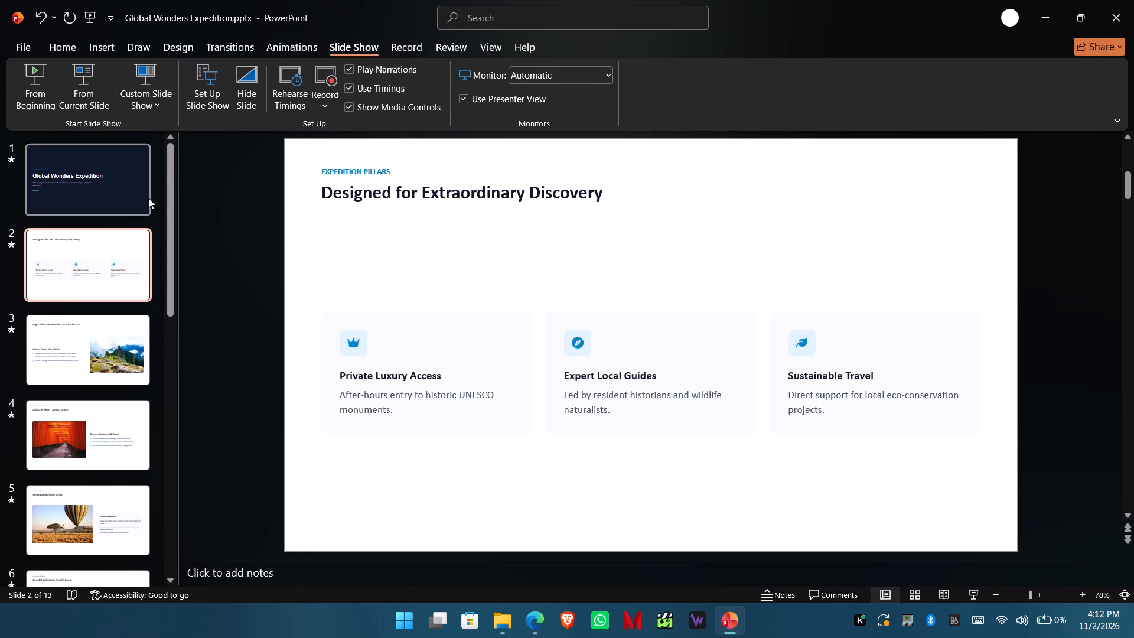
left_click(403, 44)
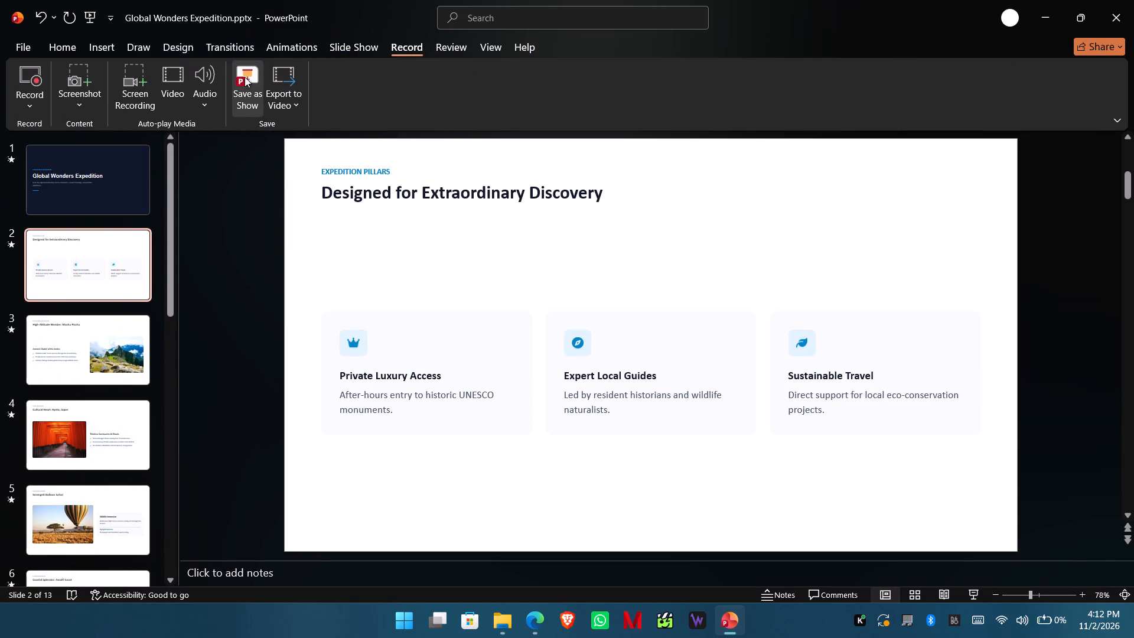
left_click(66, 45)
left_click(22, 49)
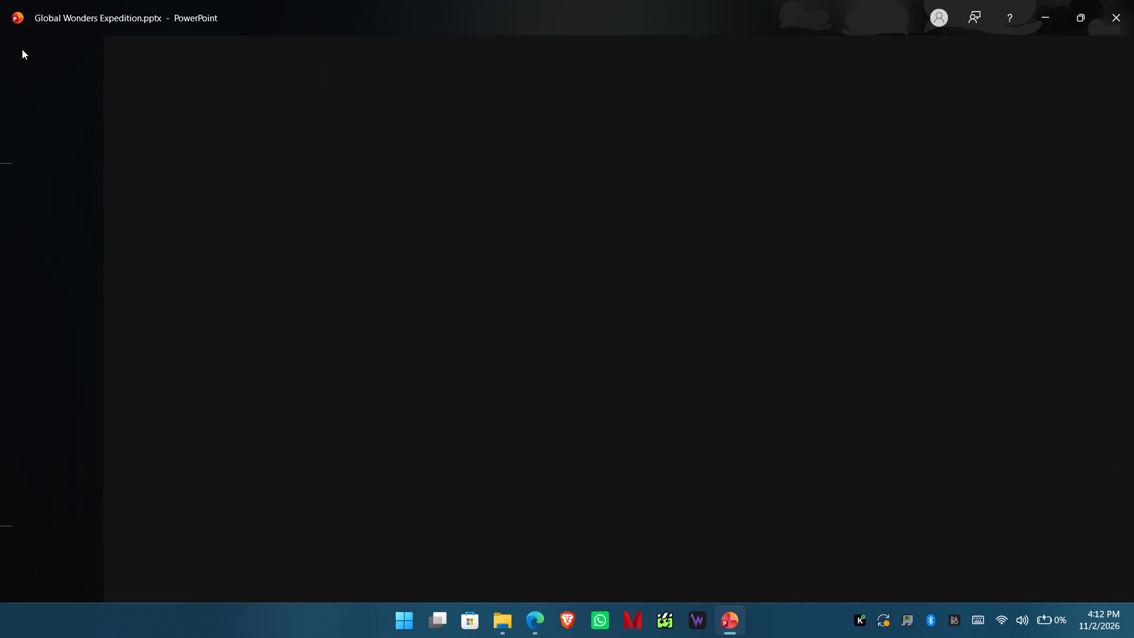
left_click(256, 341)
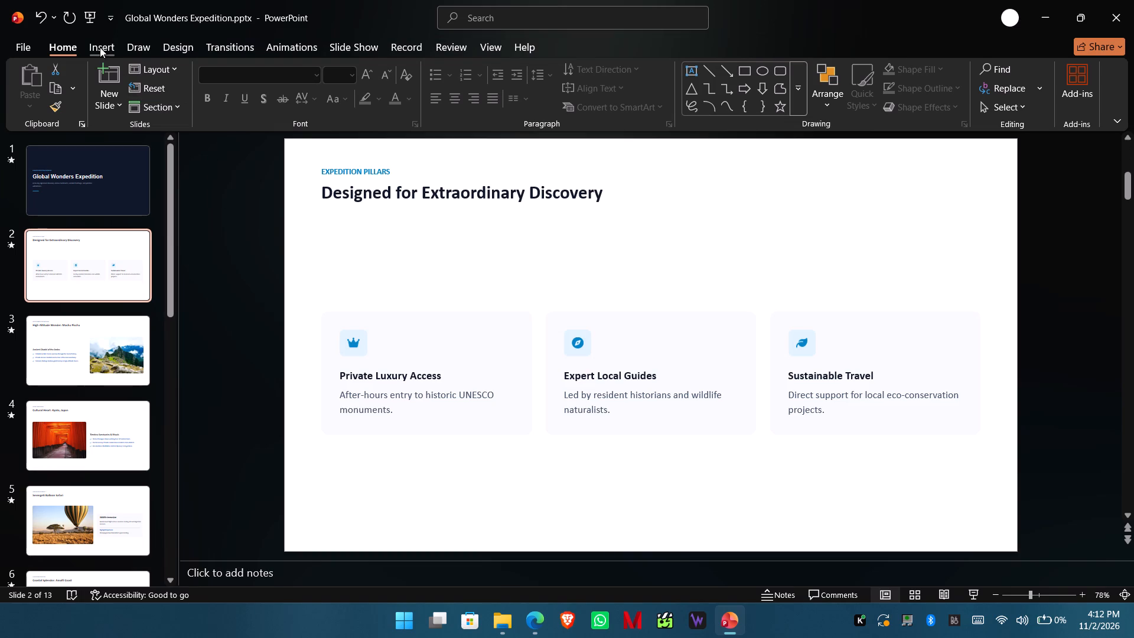
Try gradient, picture or texture, and pattern fills on the title slide's background and settle on the gradient fill.
left_click(114, 151)
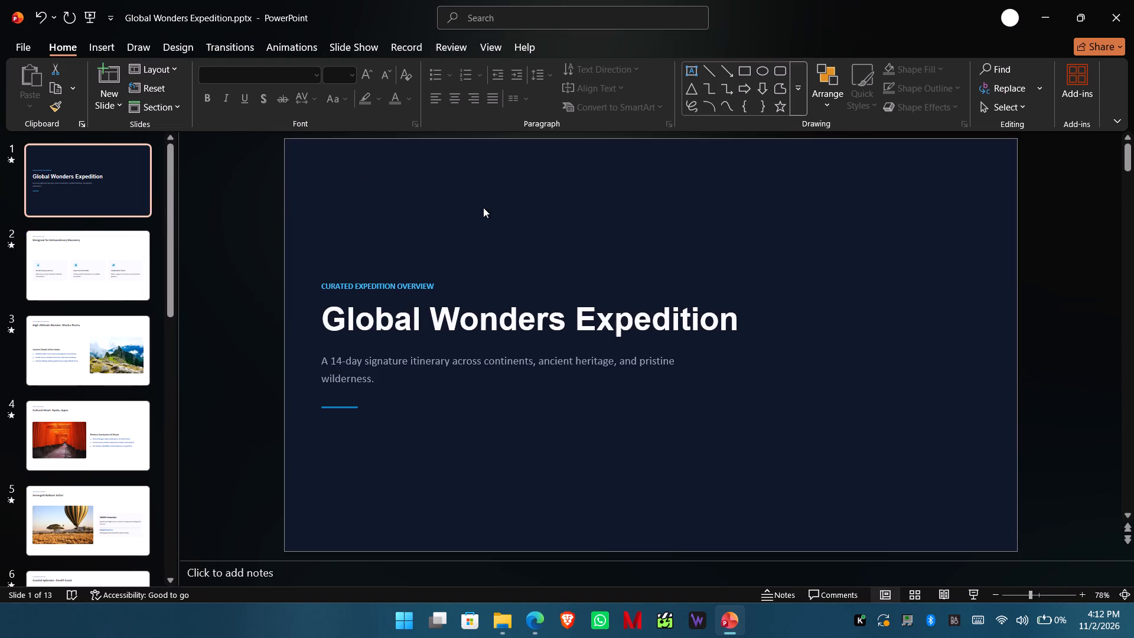
right_click(483, 207)
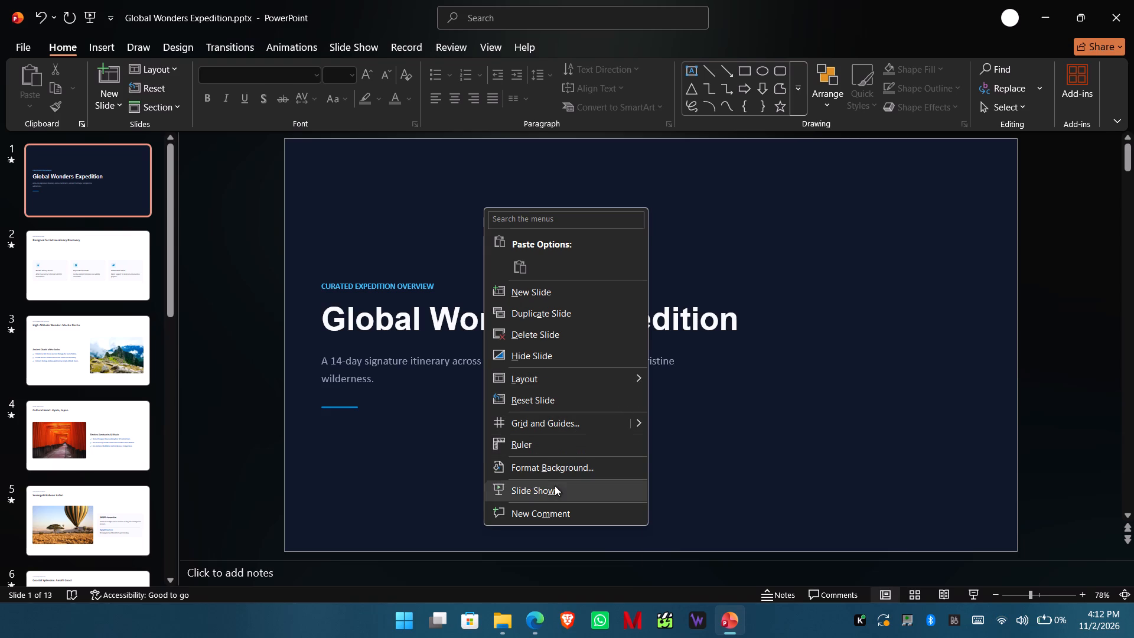
left_click(565, 468)
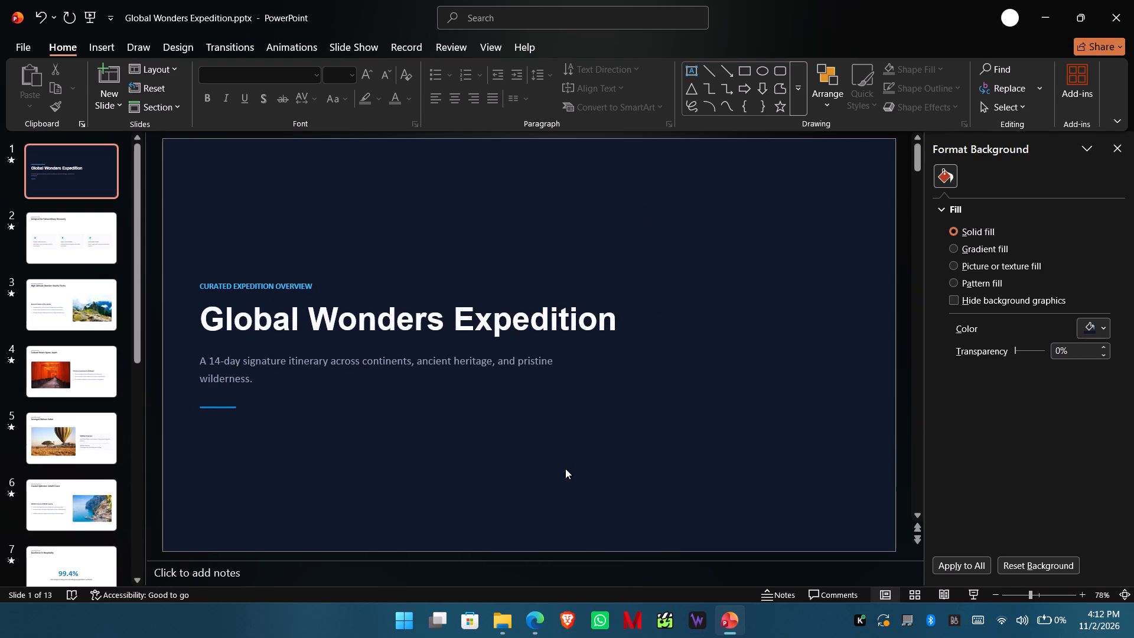
left_click(945, 177)
left_click(957, 248)
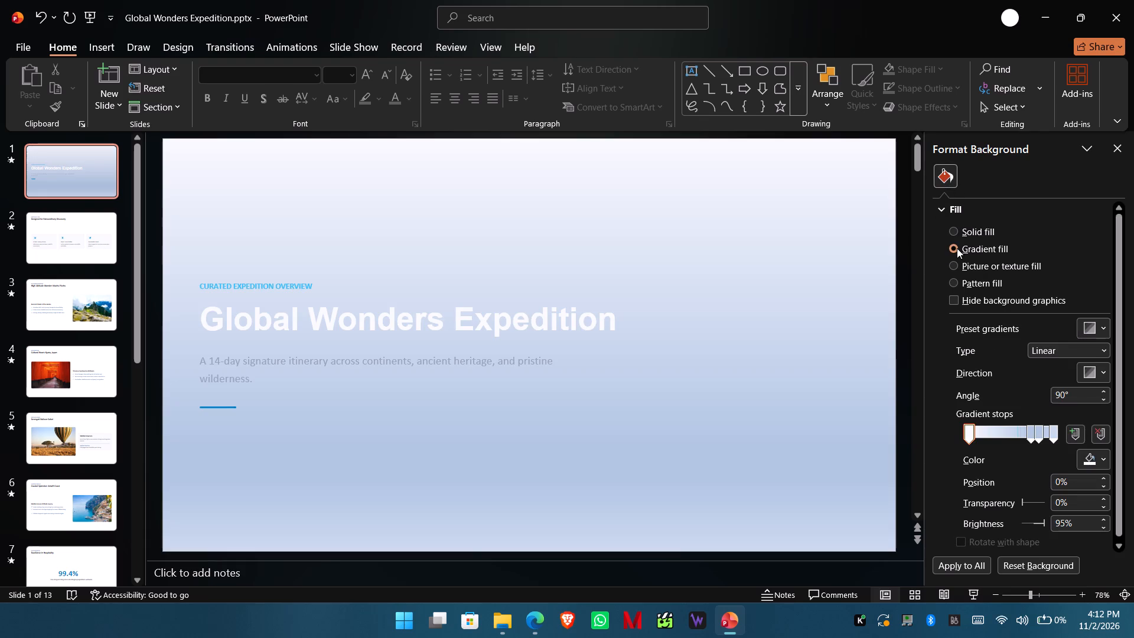
left_click(957, 264)
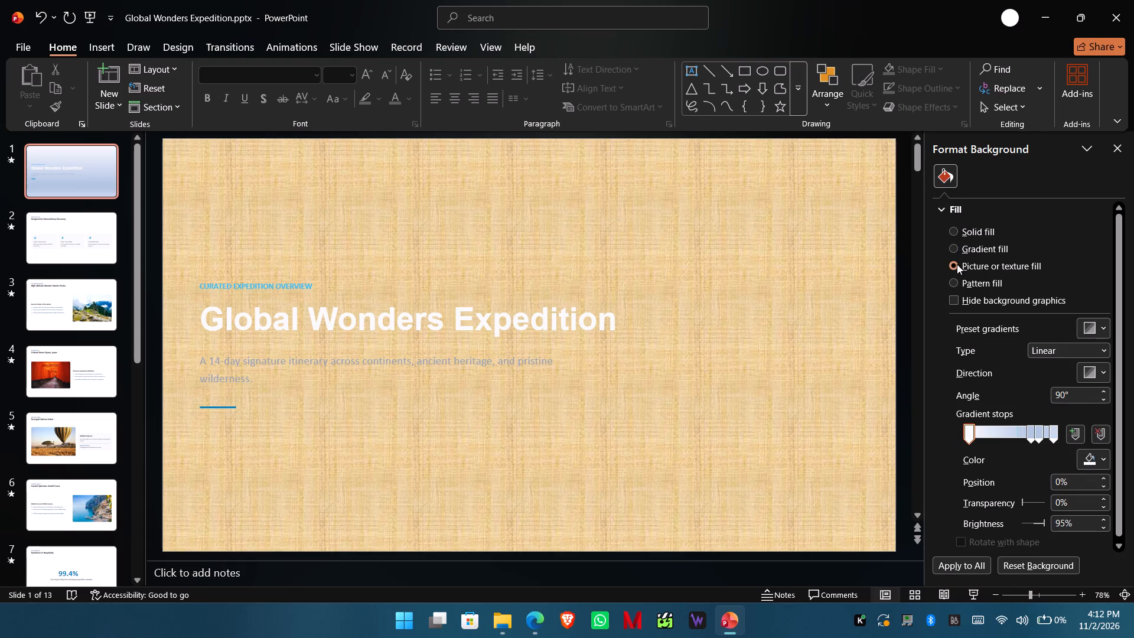
left_click(950, 283)
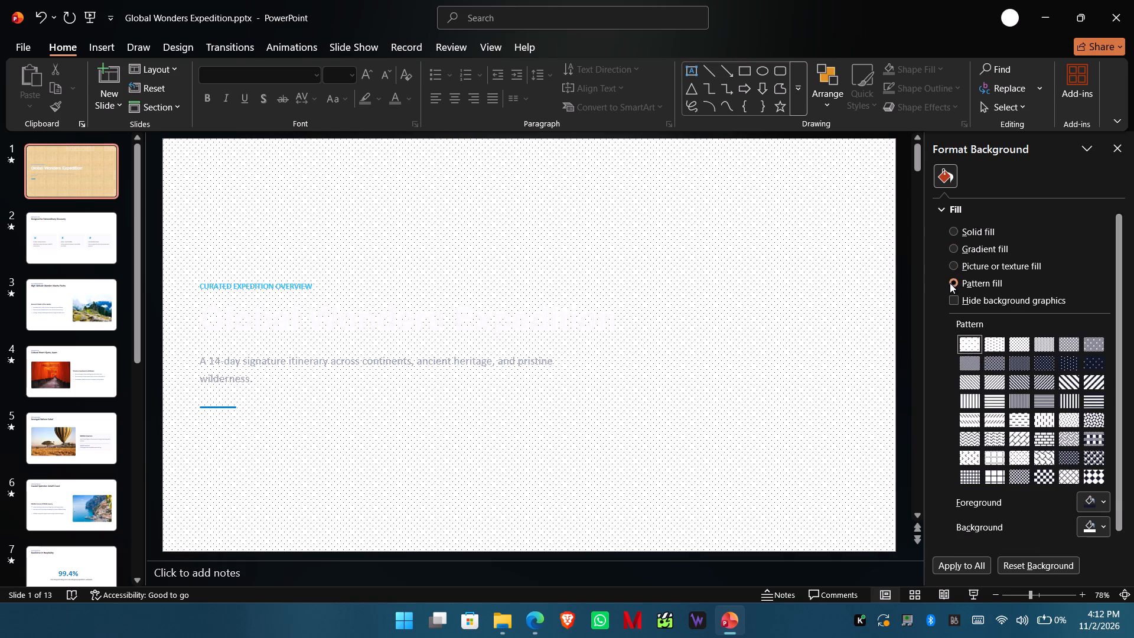
left_click(953, 241)
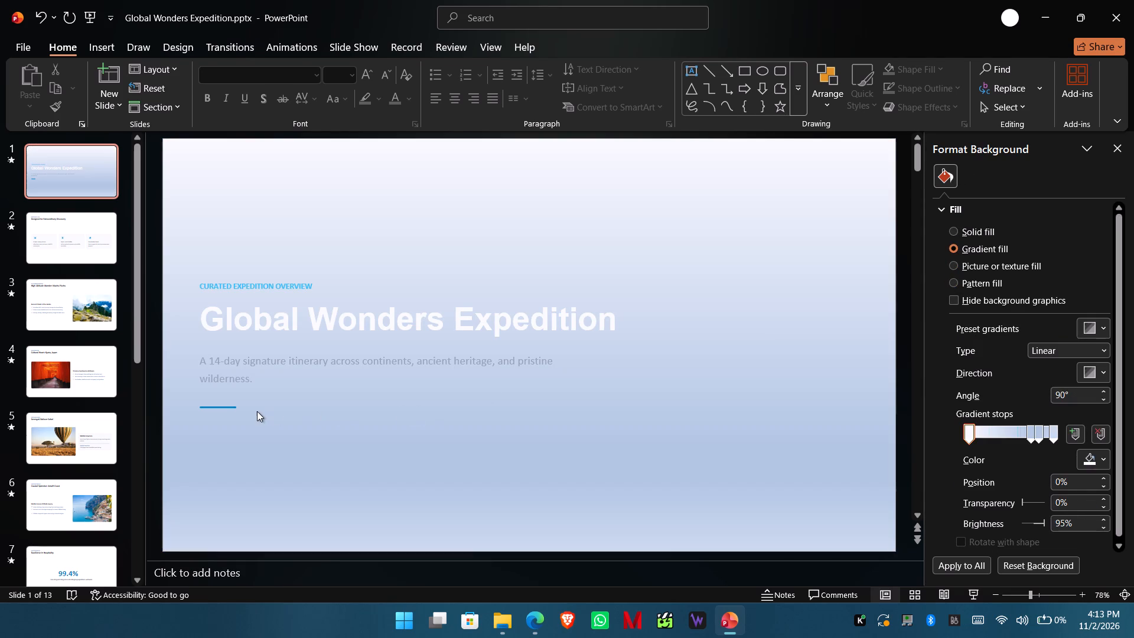
Change the font color of the word "Global" in the title slide's heading to black.
left_click_drag(255, 411, 203, 301)
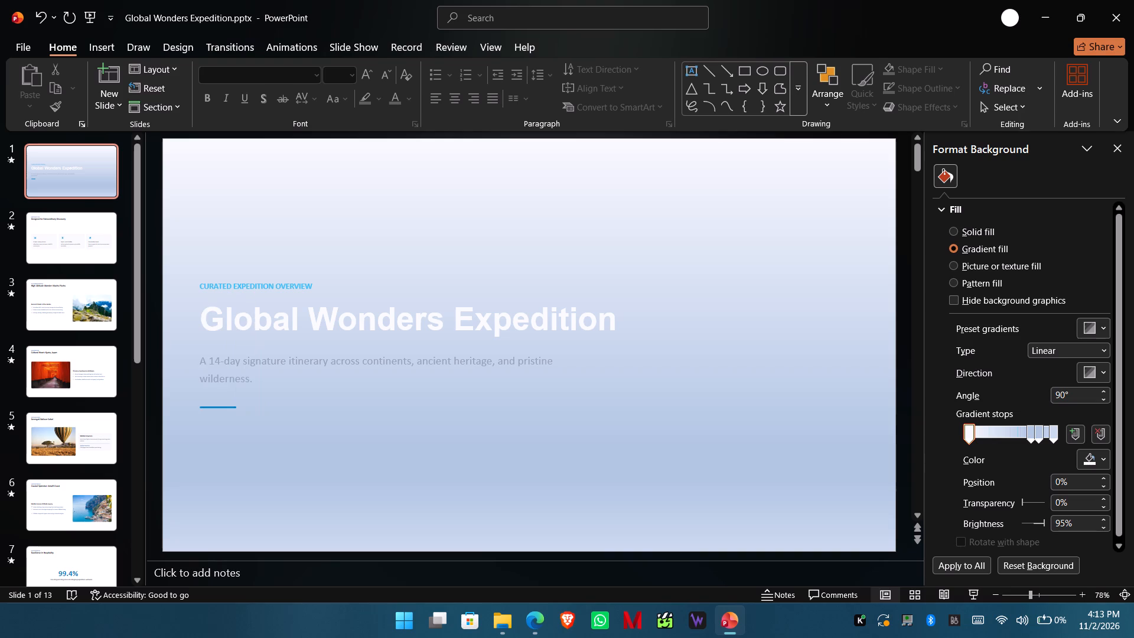
left_click(272, 324)
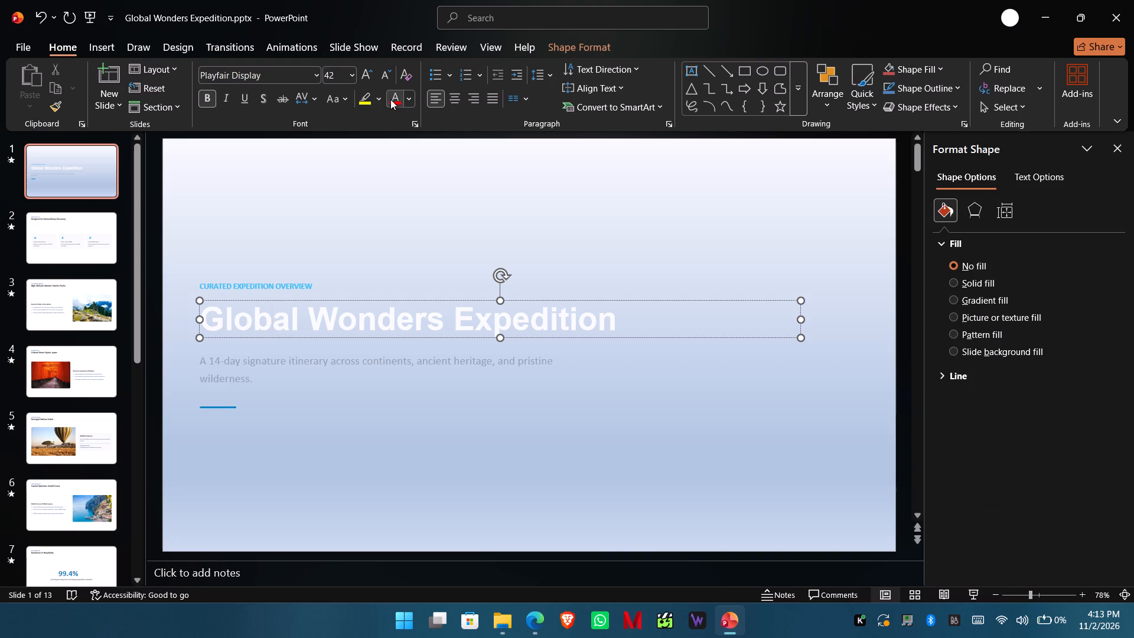
left_click(406, 99)
left_click(420, 172)
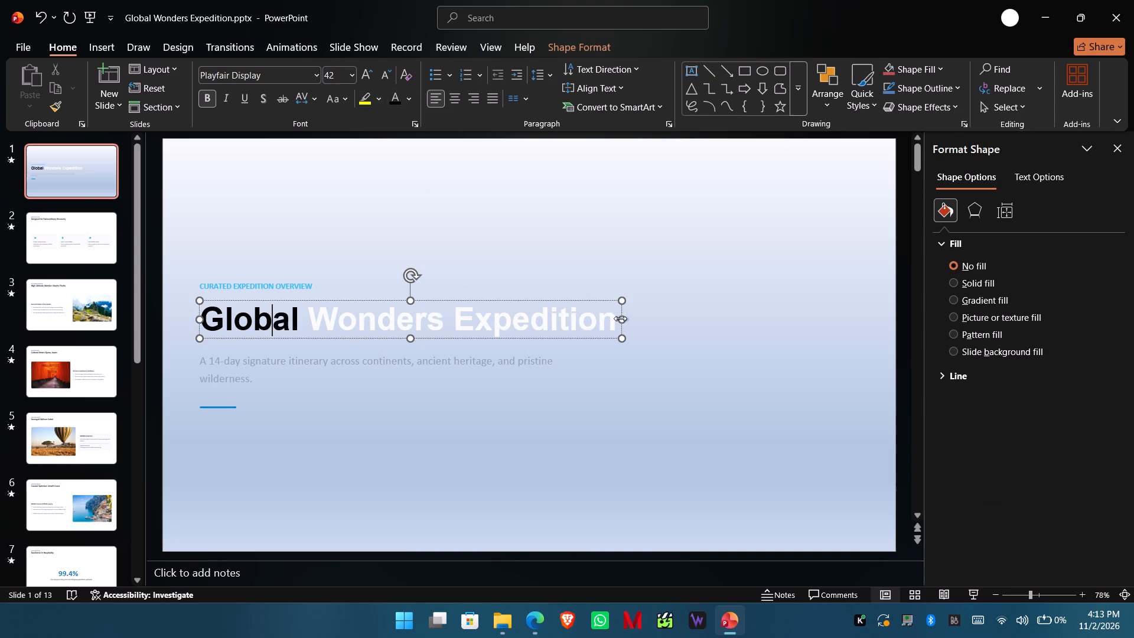
Change the font color of "Wonders Expedition" in the title slide's heading to black.
left_click_drag(611, 321, 338, 319)
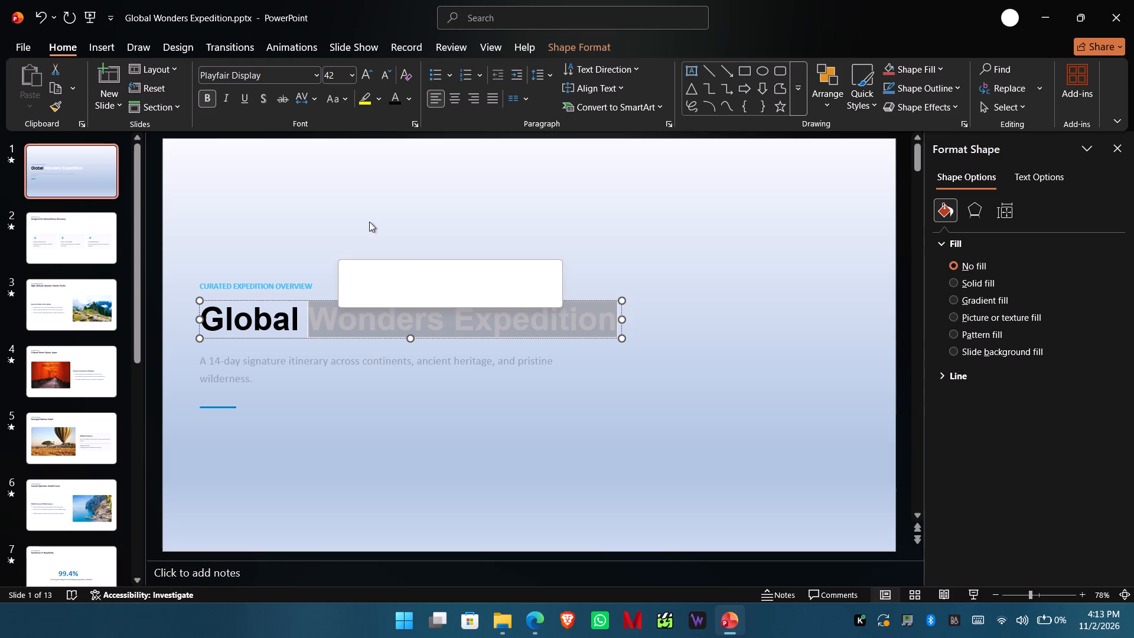
left_click(379, 97)
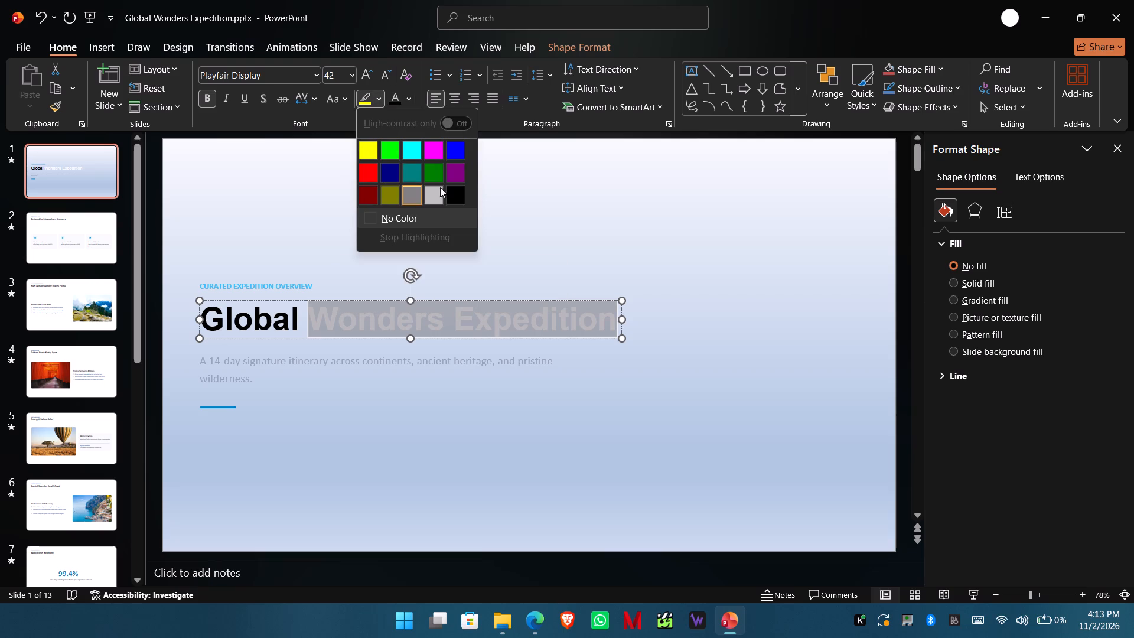
left_click(403, 99)
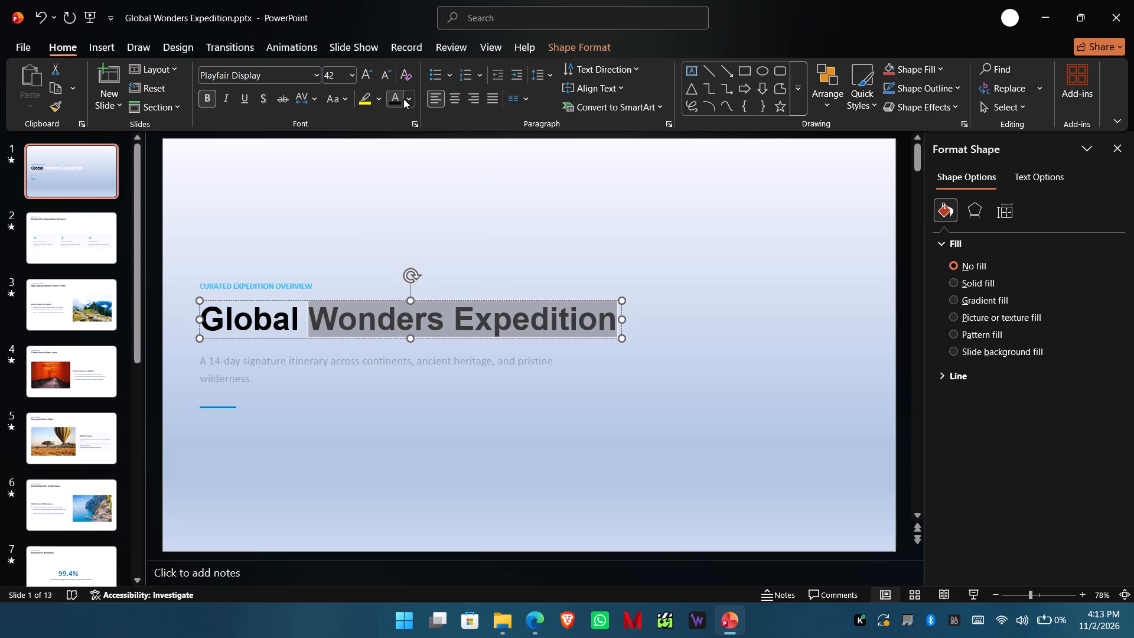
left_click(317, 274)
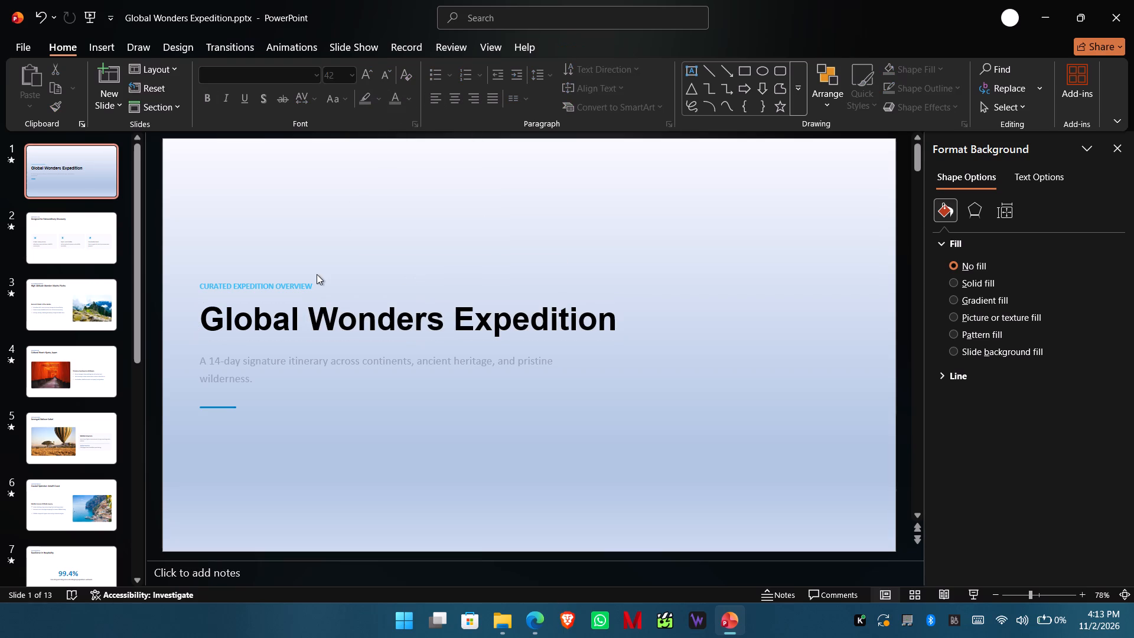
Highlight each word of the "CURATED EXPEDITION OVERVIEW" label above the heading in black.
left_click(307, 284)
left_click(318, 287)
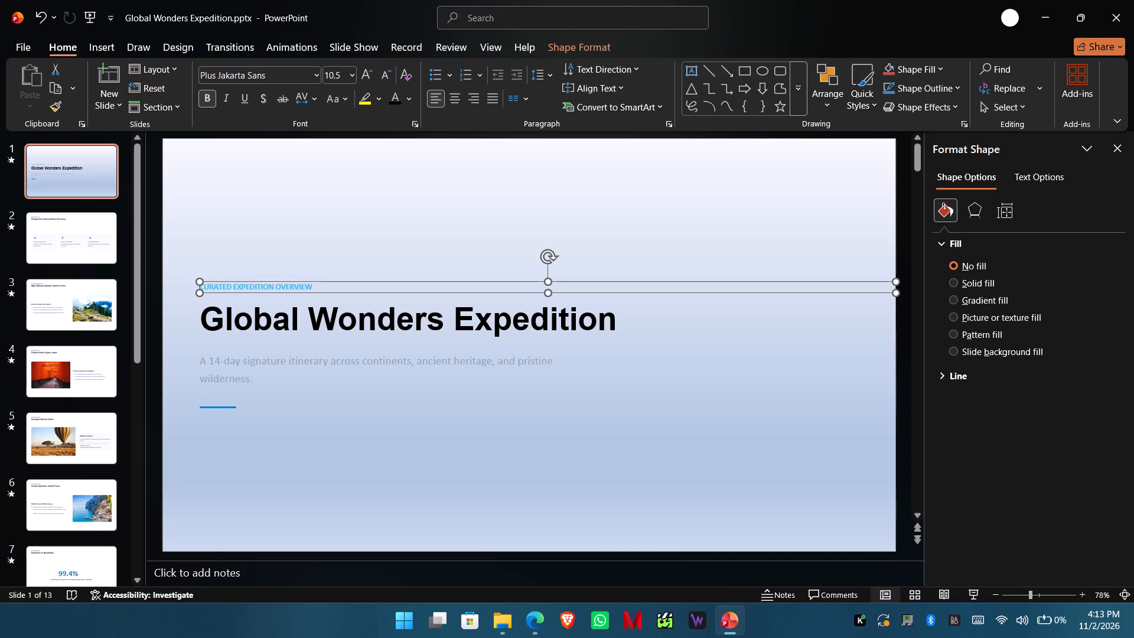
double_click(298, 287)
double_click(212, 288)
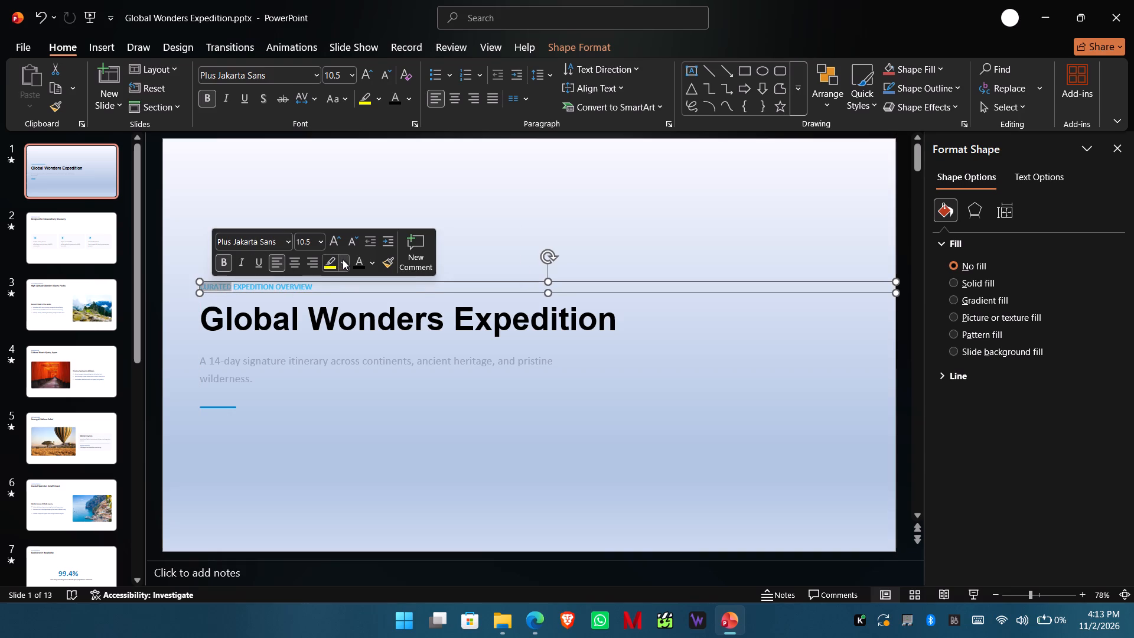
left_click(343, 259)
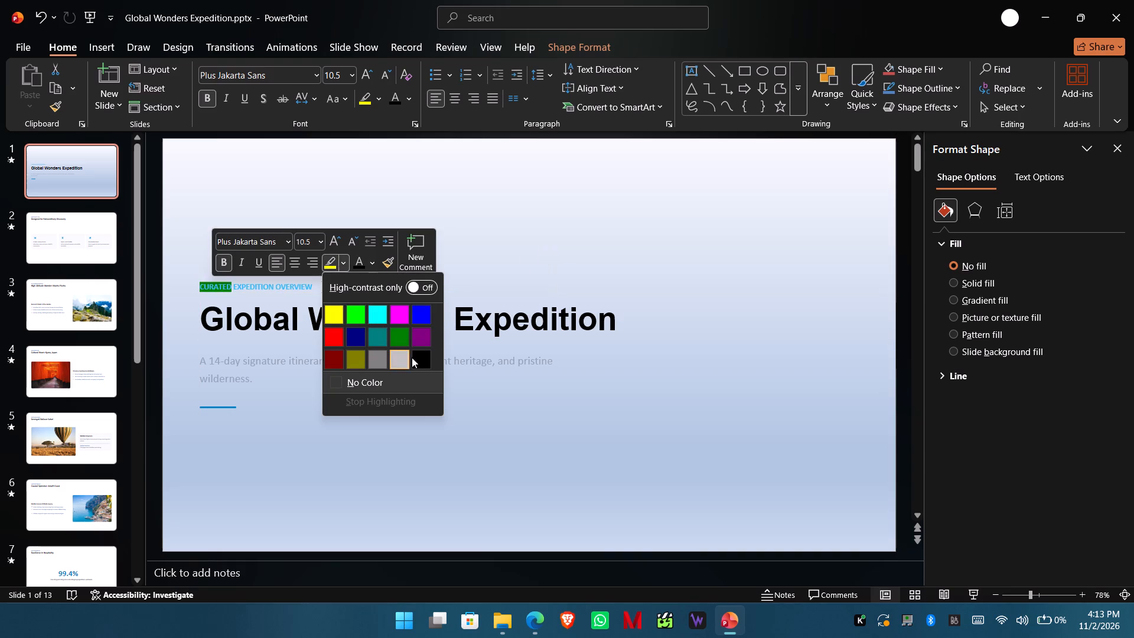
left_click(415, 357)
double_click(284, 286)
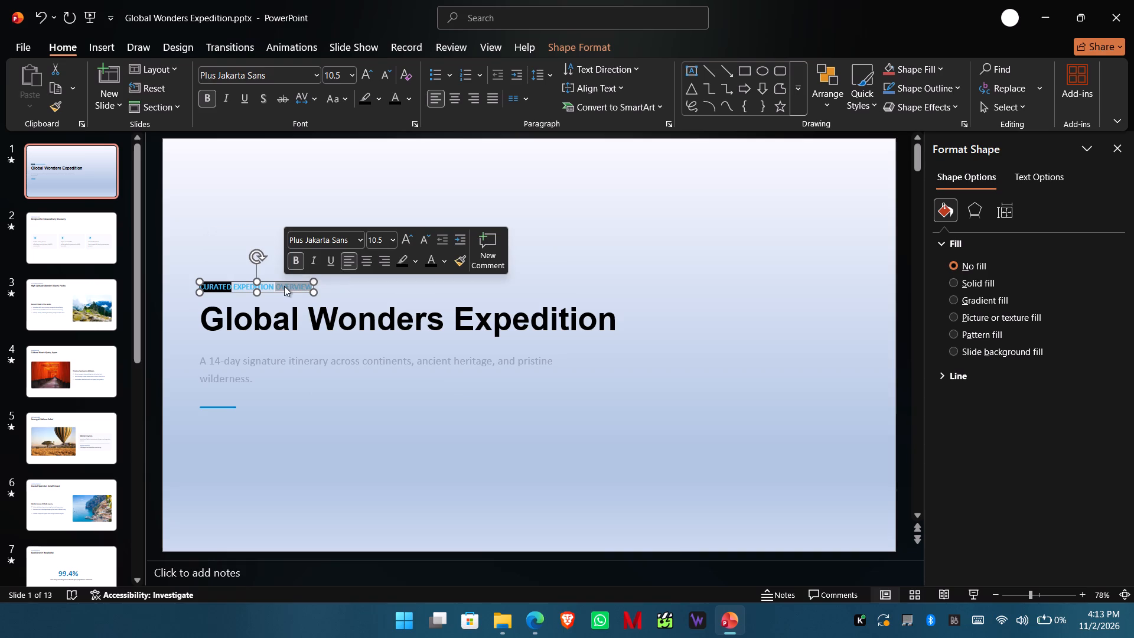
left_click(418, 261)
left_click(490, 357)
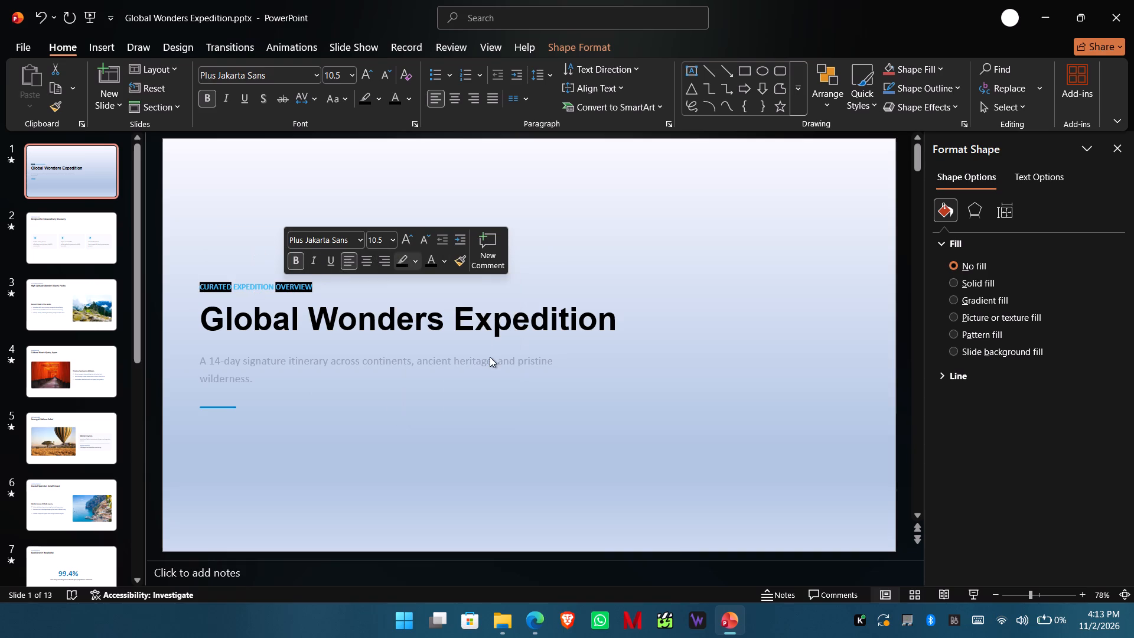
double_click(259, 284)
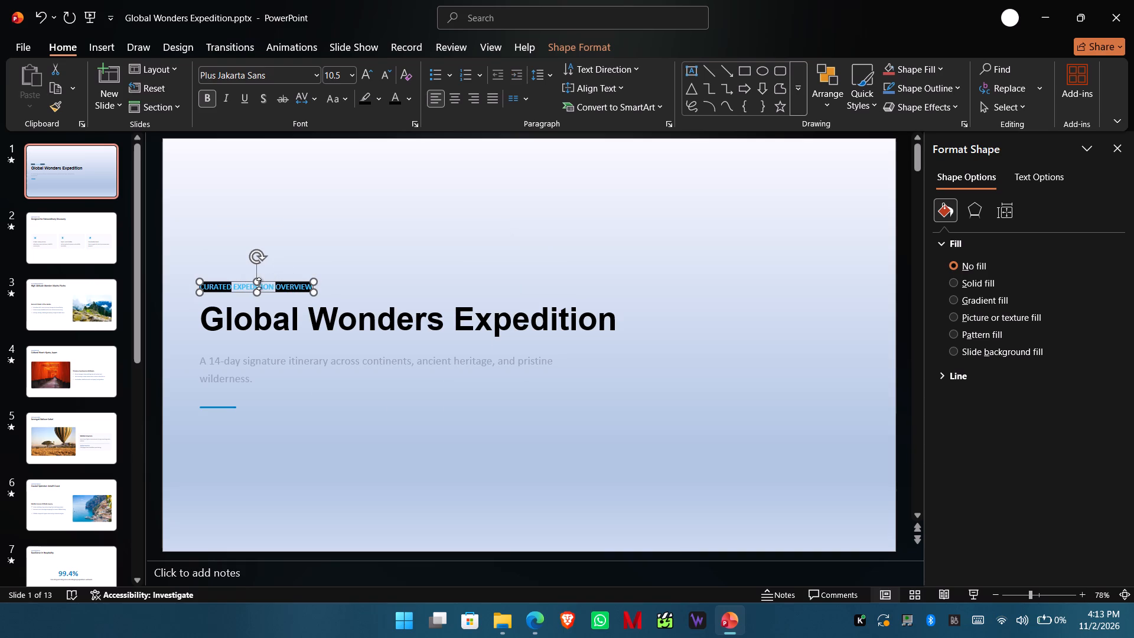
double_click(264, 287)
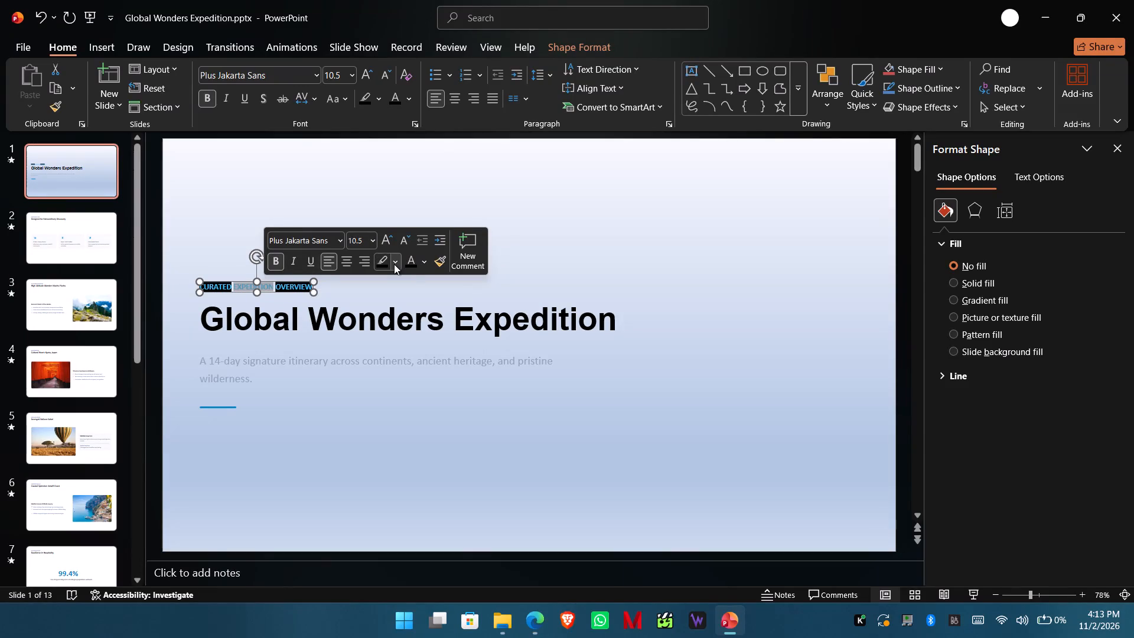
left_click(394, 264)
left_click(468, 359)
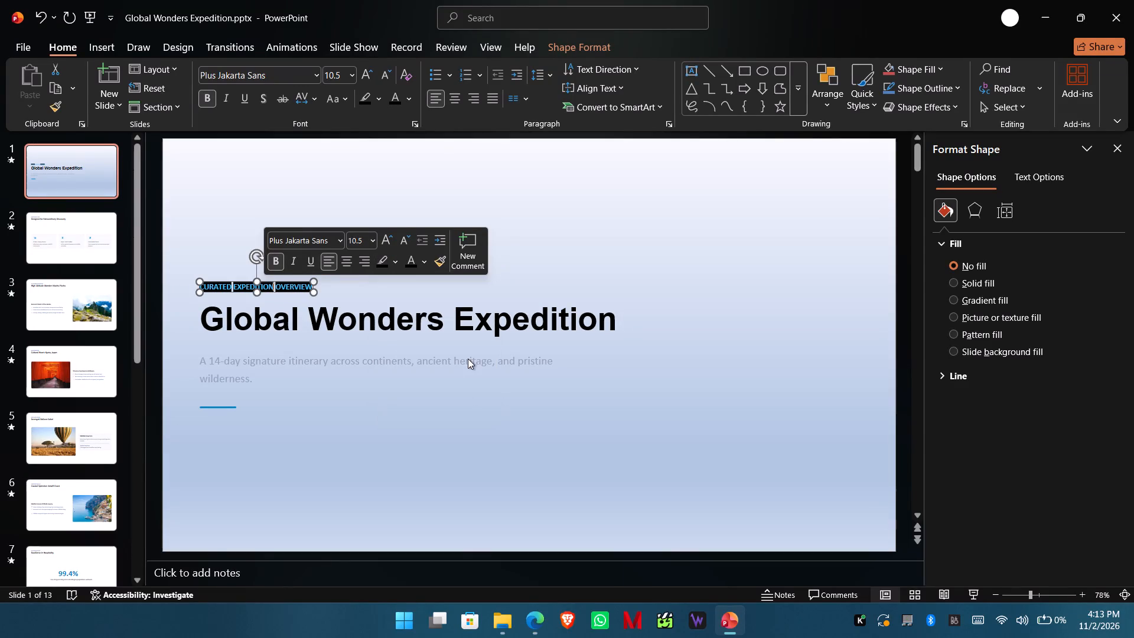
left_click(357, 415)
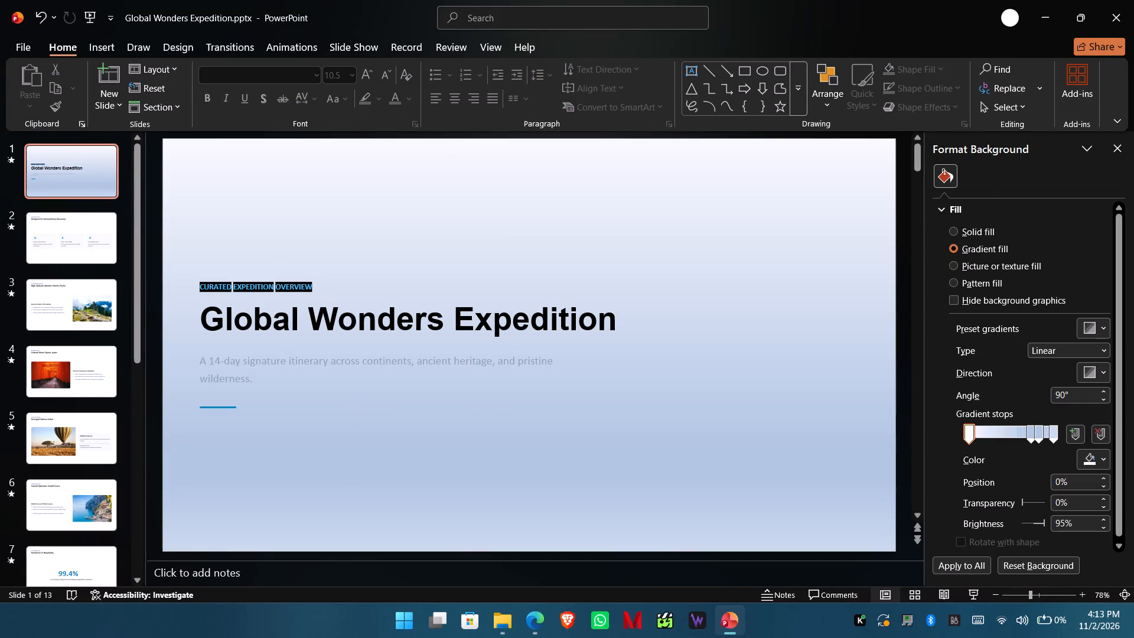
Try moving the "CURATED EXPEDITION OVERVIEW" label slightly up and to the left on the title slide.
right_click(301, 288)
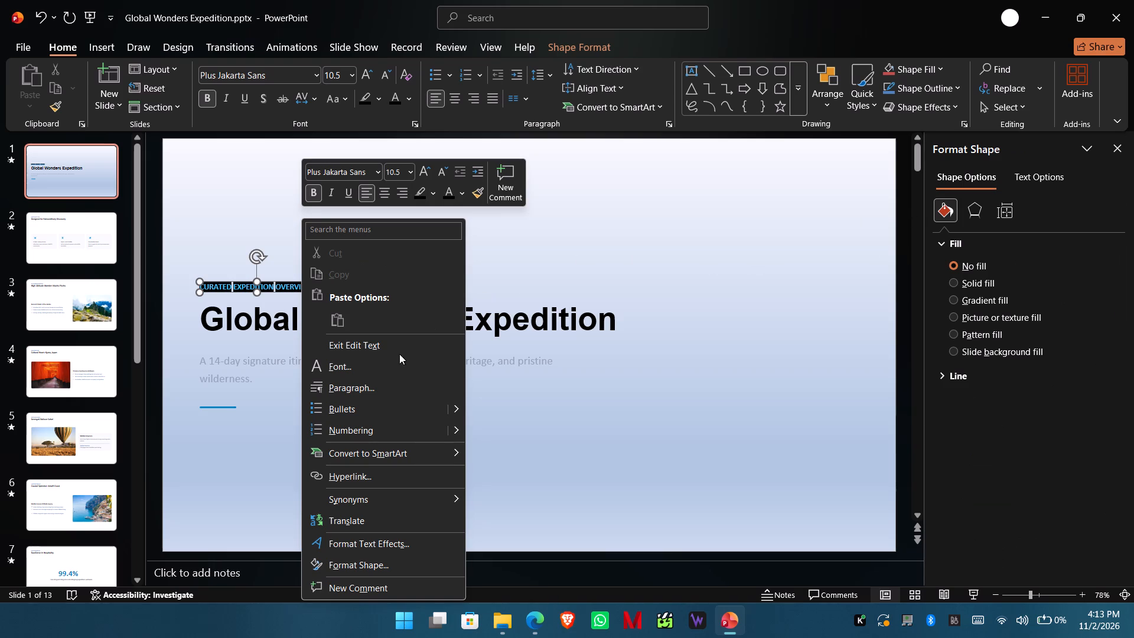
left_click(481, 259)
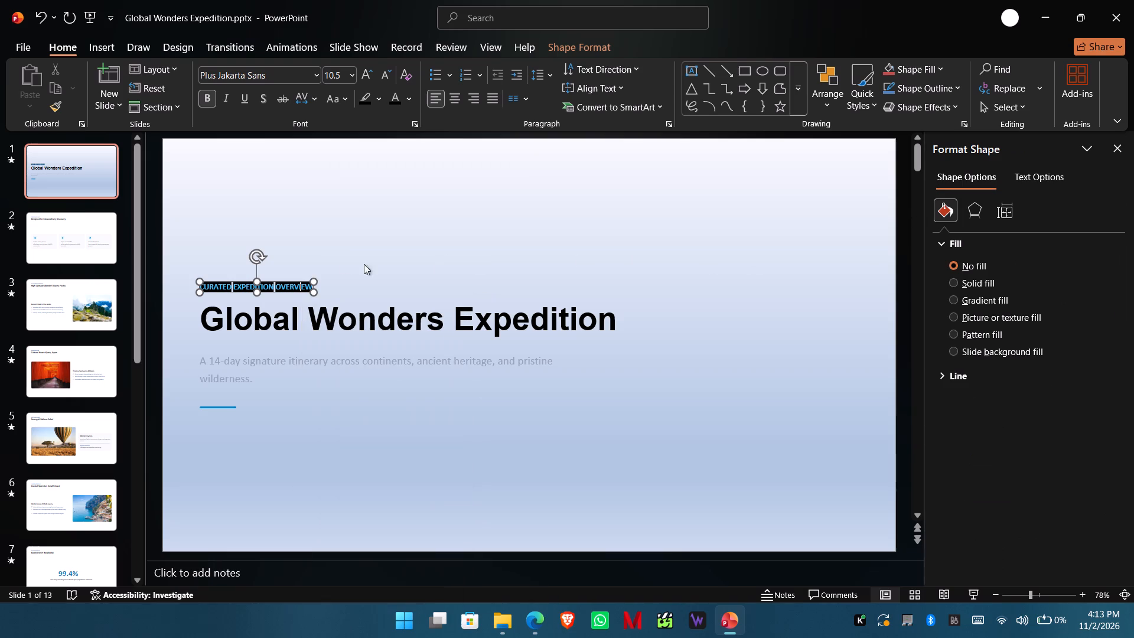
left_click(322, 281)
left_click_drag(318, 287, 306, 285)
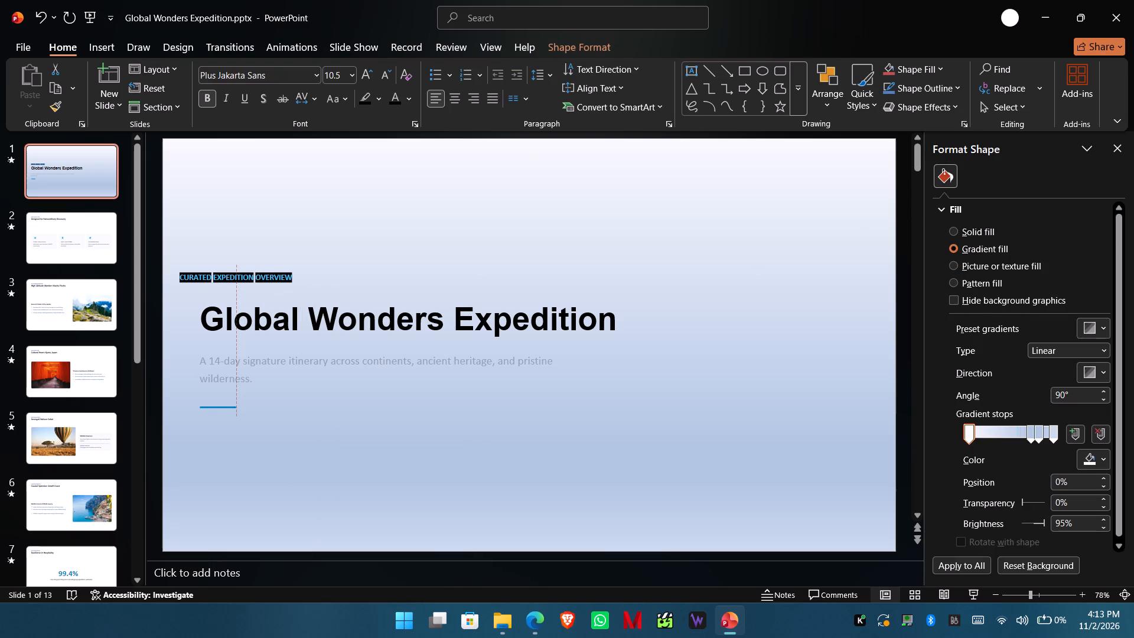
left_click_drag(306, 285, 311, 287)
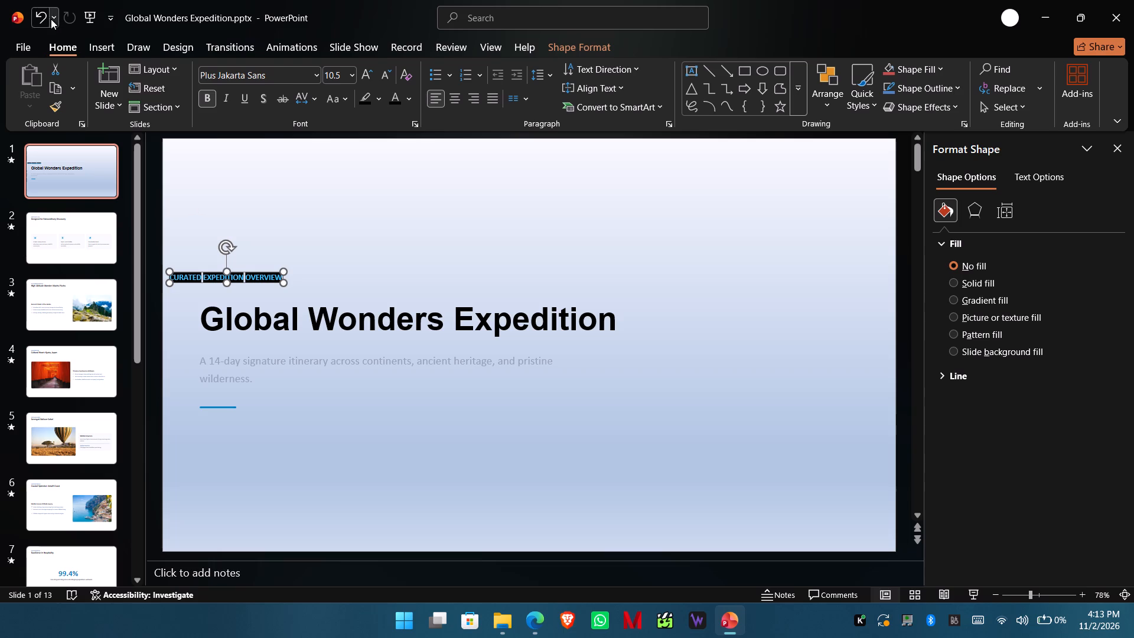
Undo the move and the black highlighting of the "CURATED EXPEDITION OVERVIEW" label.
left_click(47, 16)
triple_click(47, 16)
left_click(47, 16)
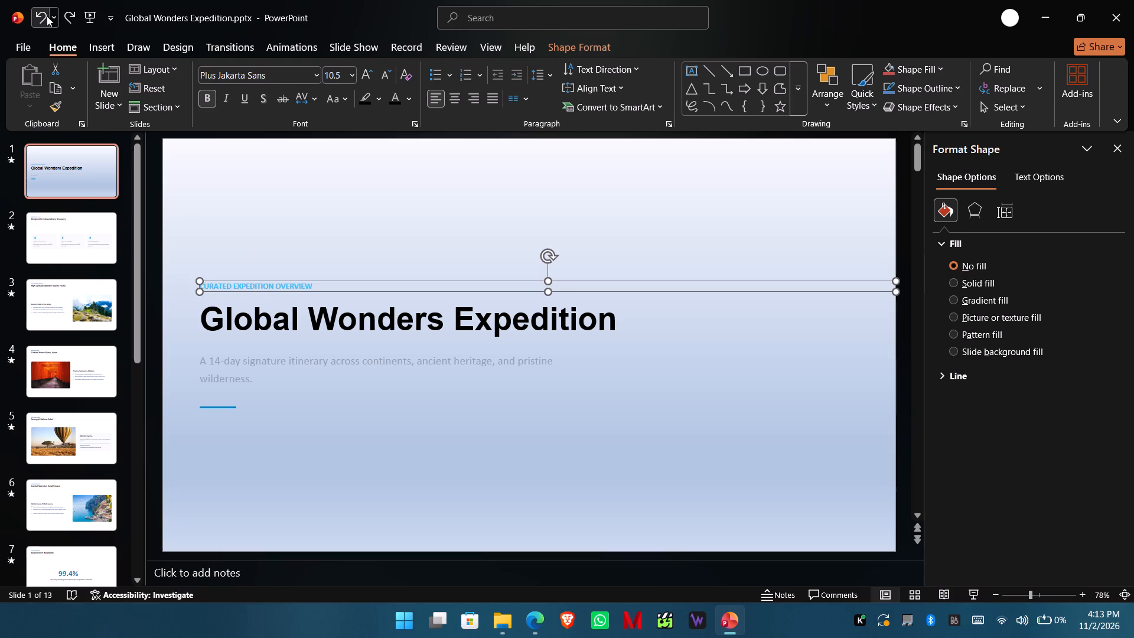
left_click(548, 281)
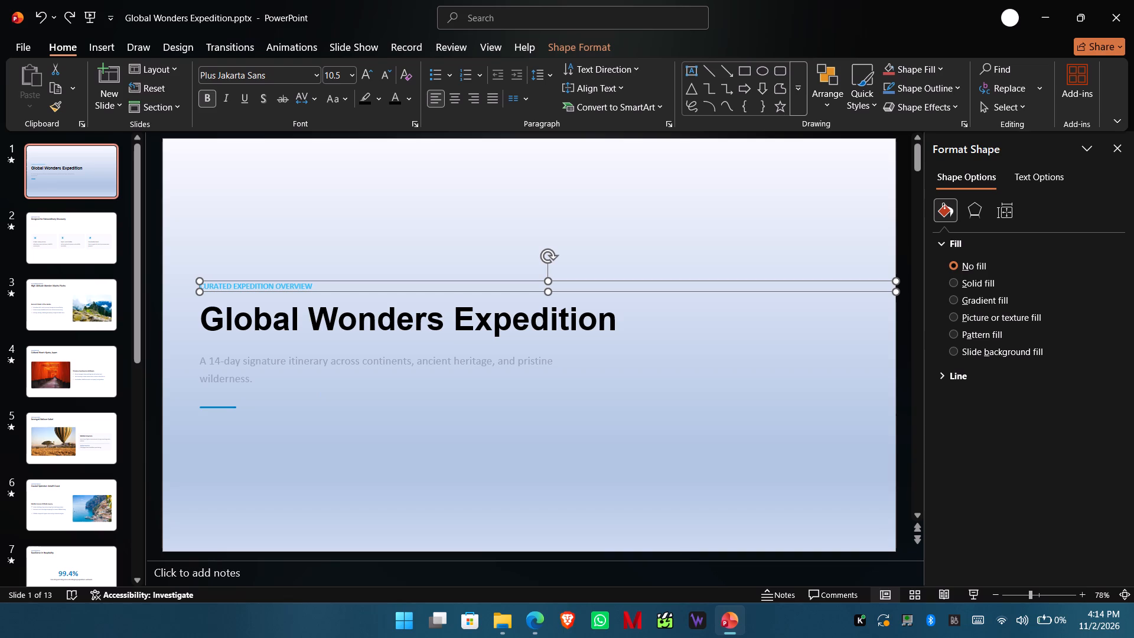
Change the font color of the whole "A 14-day signature itinerary" subtitle to the darkest tan theme color.
left_click_drag(259, 384, 208, 361)
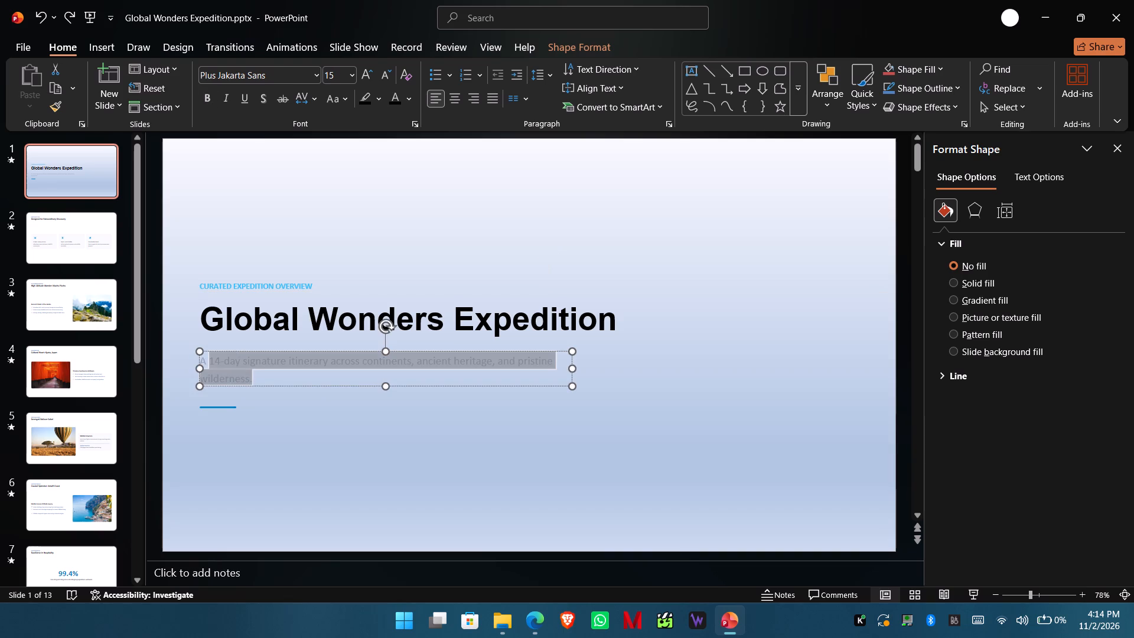
left_click_drag(208, 361, 194, 361)
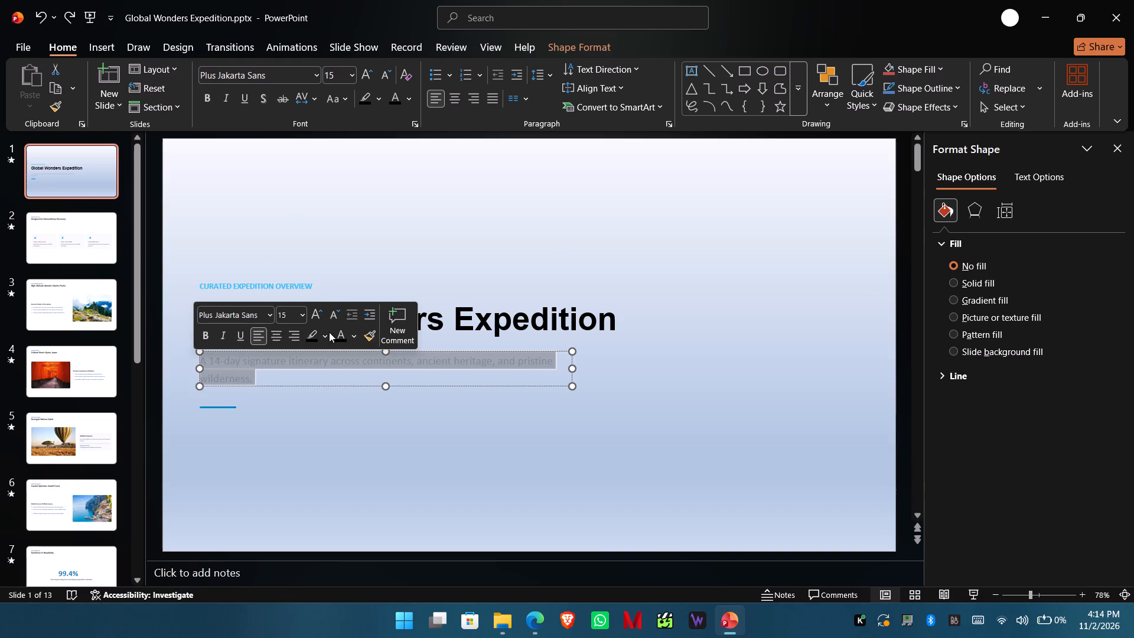
left_click(326, 337)
left_click(354, 337)
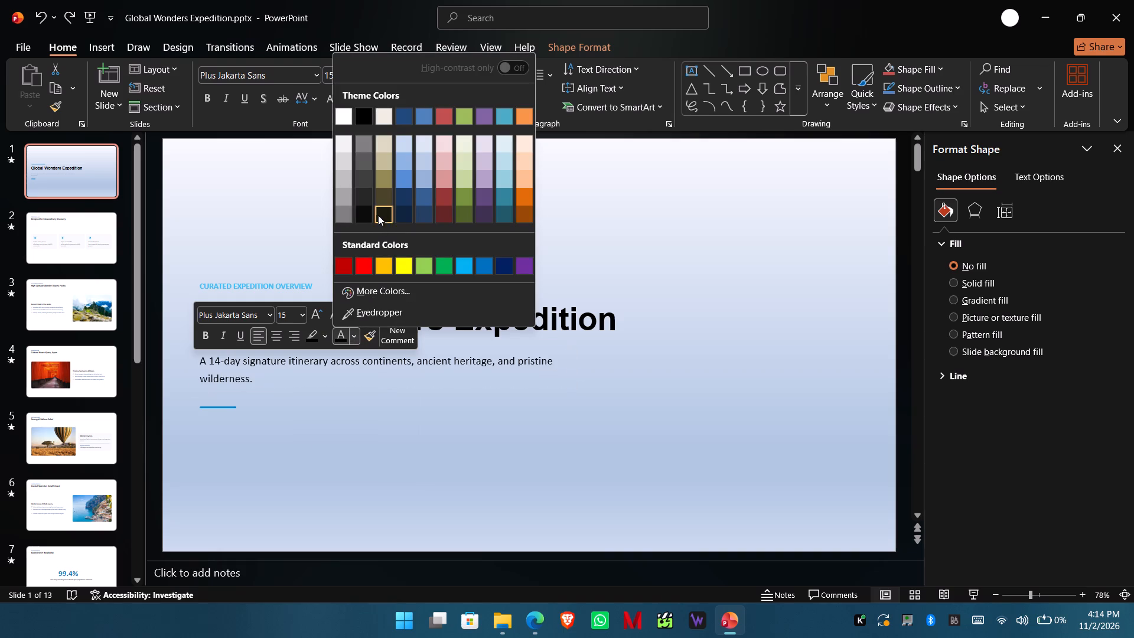
left_click(386, 214)
left_click(262, 398)
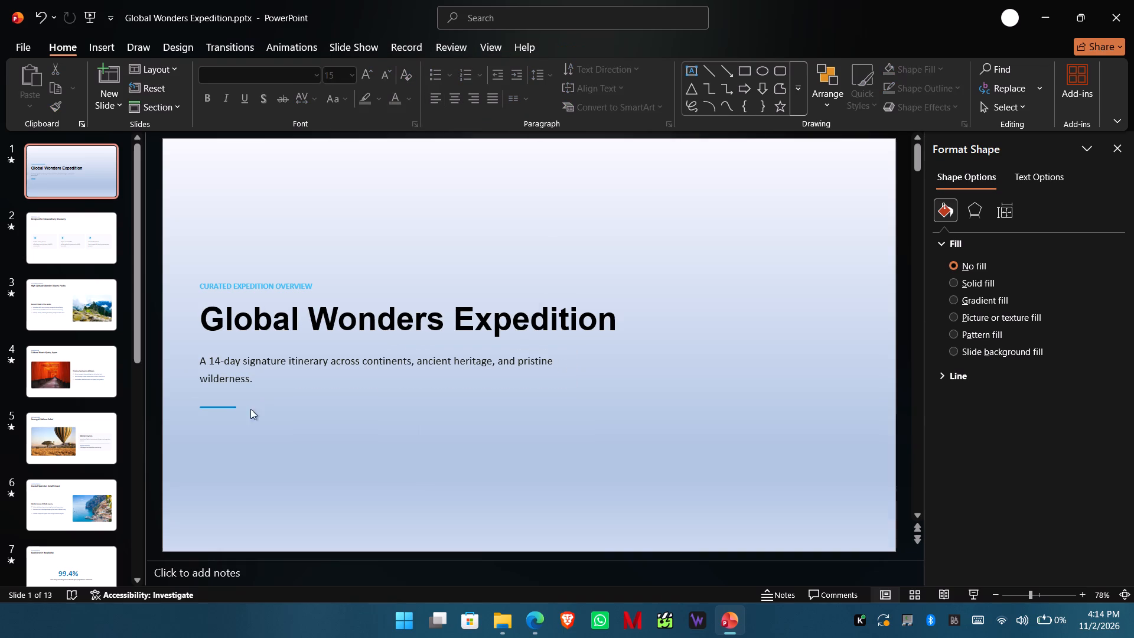
Rotate the short blue accent line below the subtitle to vertical.
left_click(237, 407)
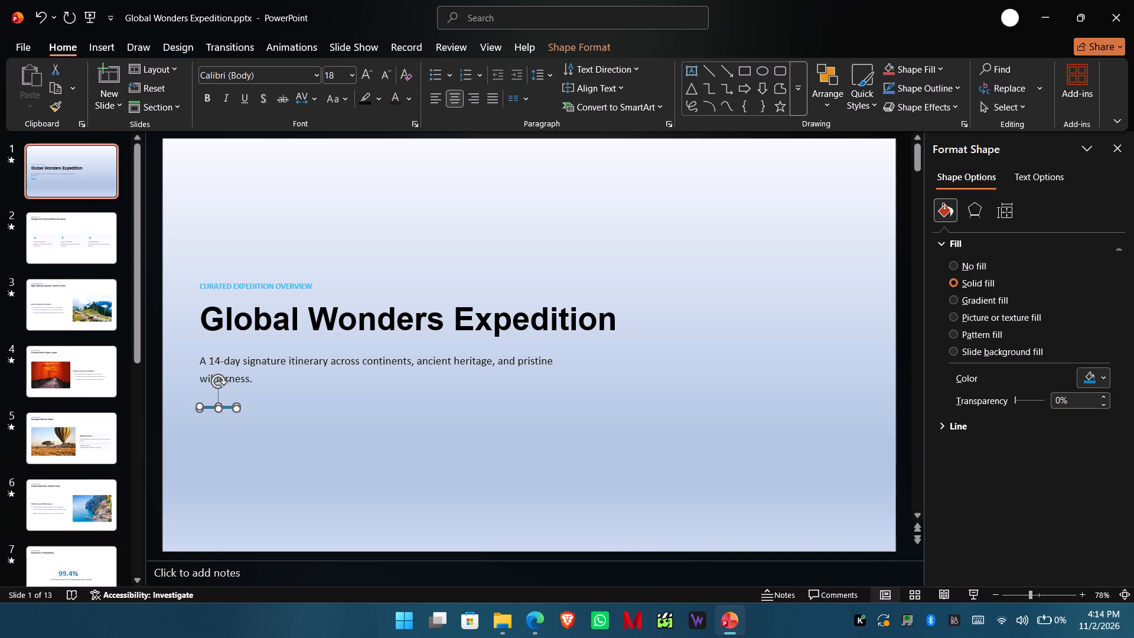
left_click_drag(222, 386, 236, 411)
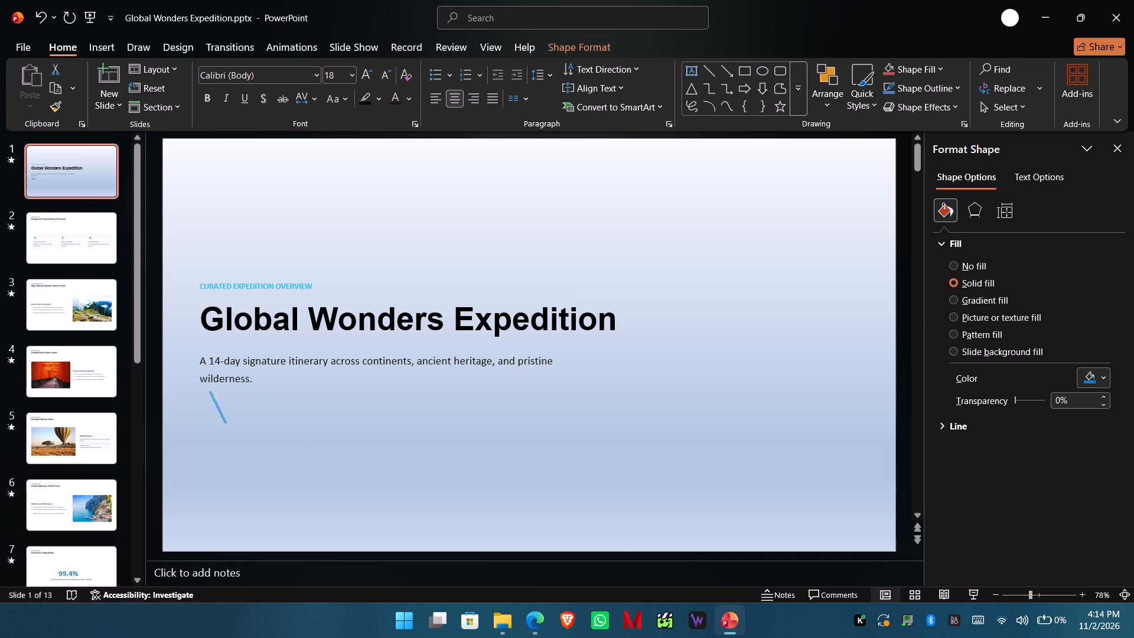
left_click_drag(236, 411, 246, 414)
left_click(243, 408)
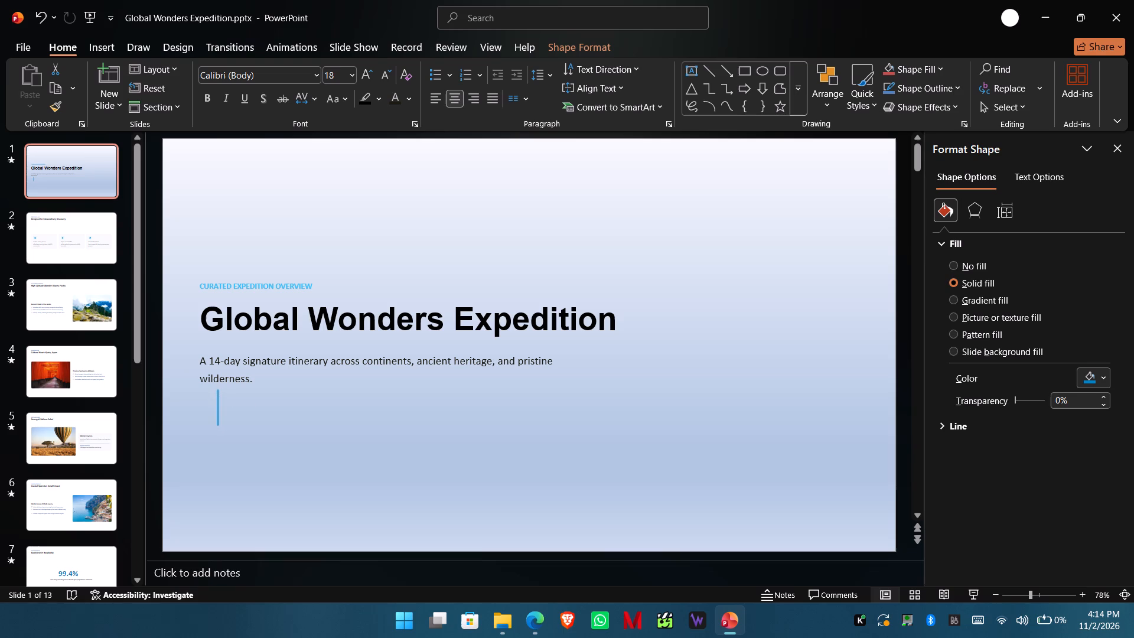
Widen the vertical blue line into a rounded bar spanning about the subtitle's width.
left_click_drag(216, 406, 189, 396)
left_click_drag(218, 404, 244, 402)
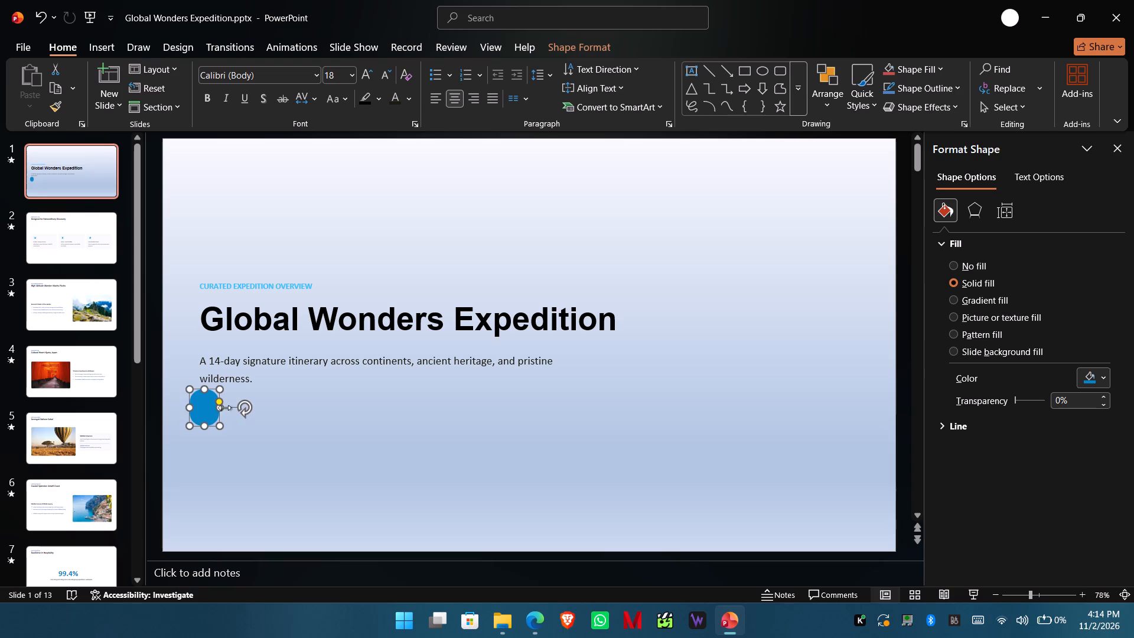
left_click(220, 406)
left_click_drag(220, 409, 472, 371)
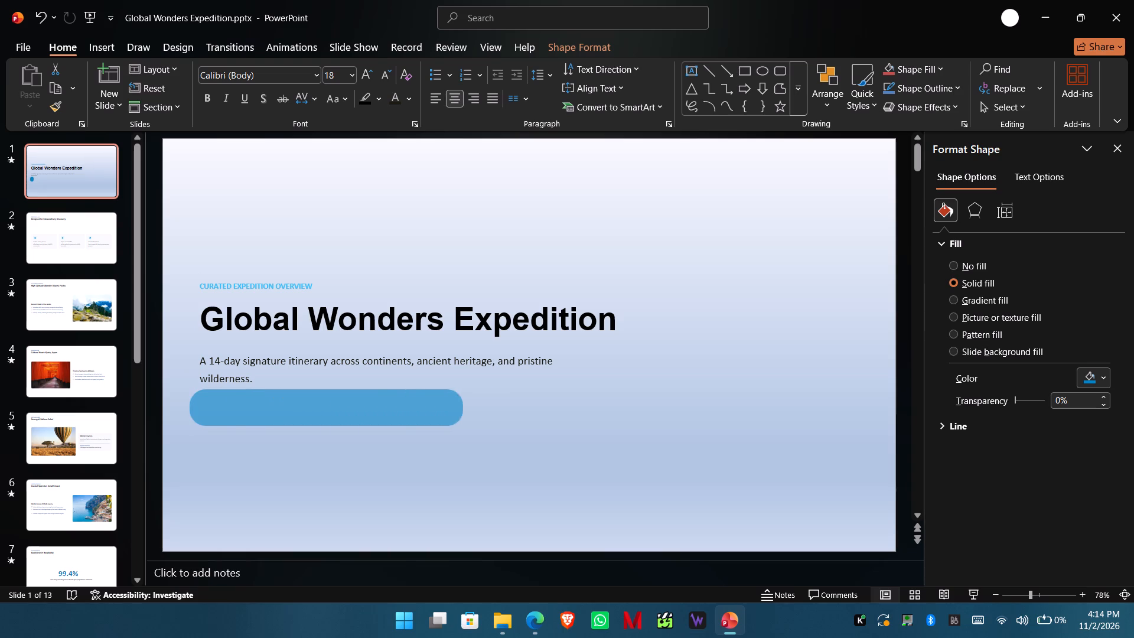
left_click_drag(472, 371, 579, 364)
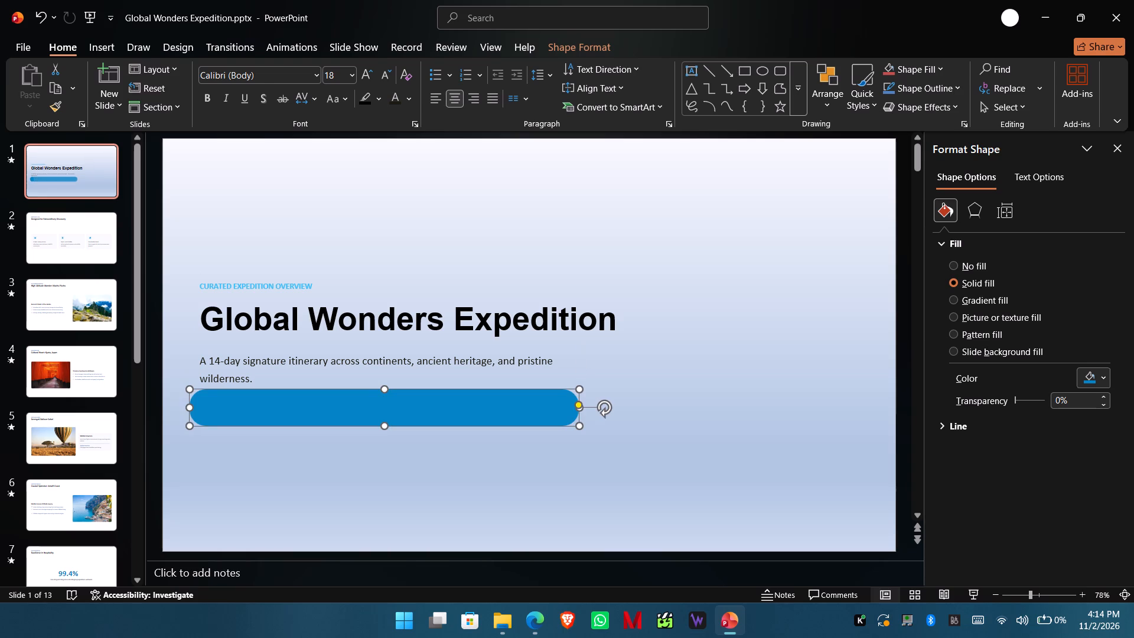
Move the subtitle text box down onto the blue rounded bar, aligning its top and right edges with the bar.
left_click(423, 364)
left_click_drag(383, 353, 383, 358)
left_click(361, 370)
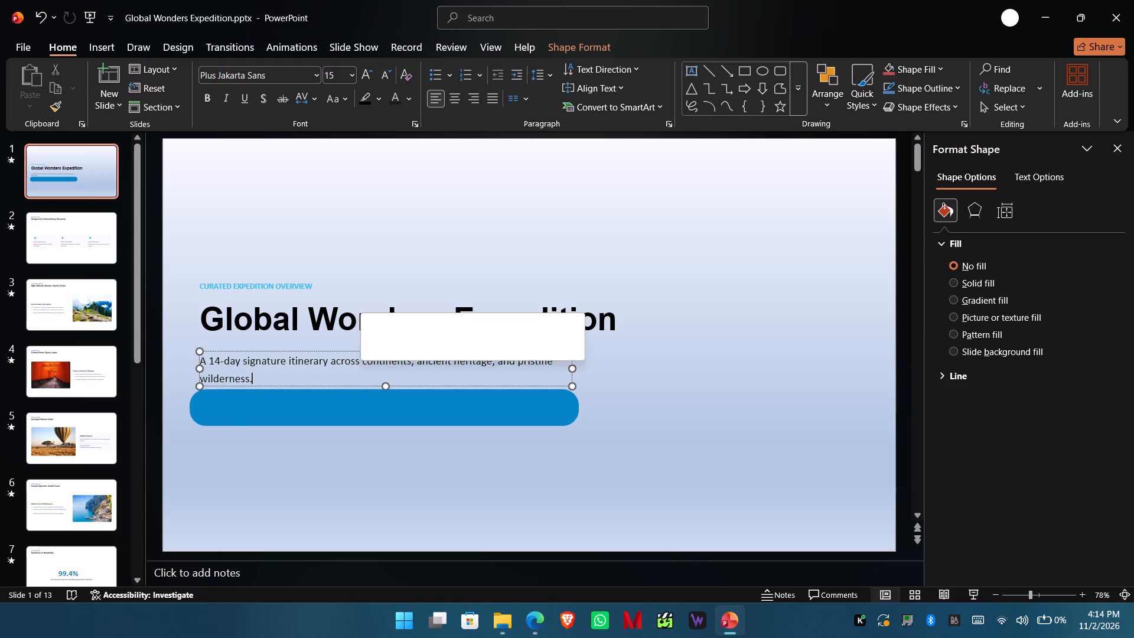
left_click_drag(199, 362, 208, 387)
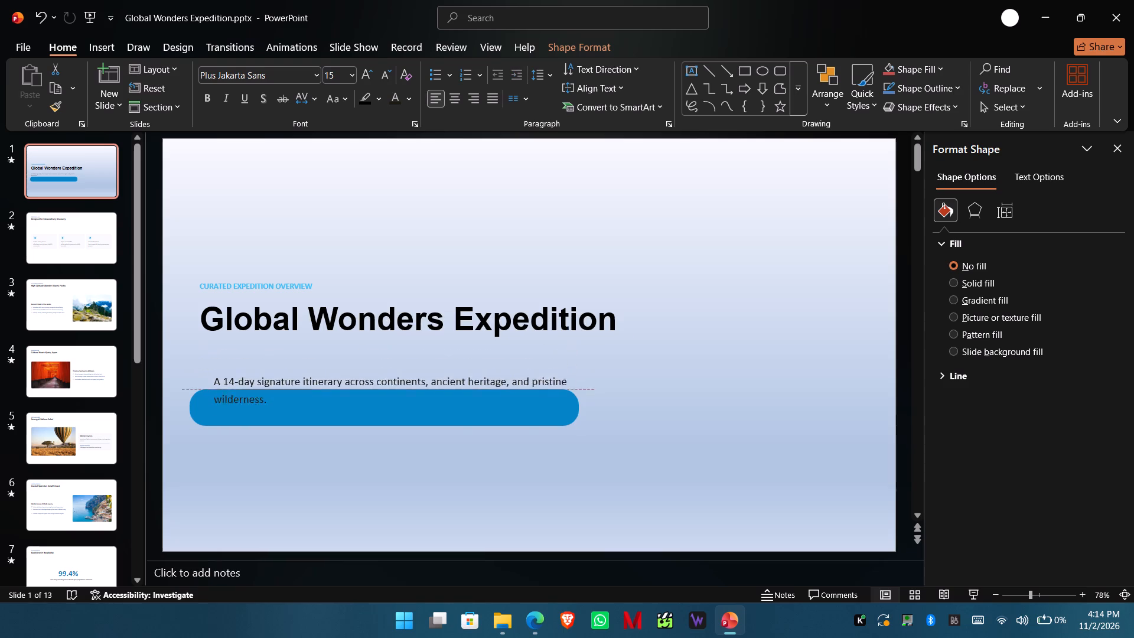
left_click_drag(208, 387, 206, 401)
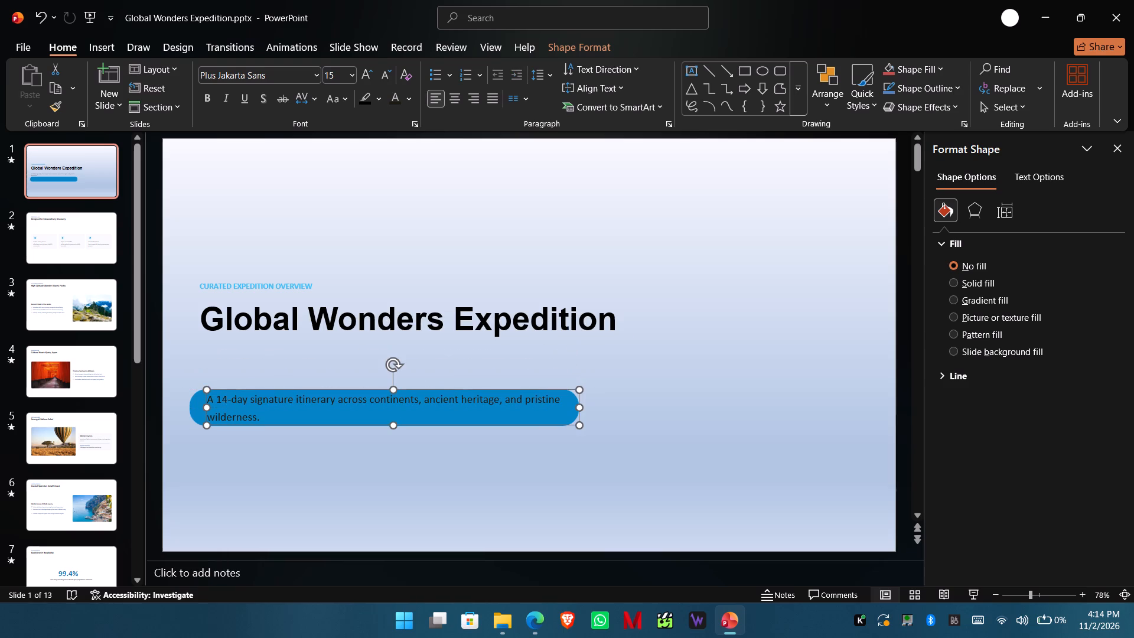
left_click(287, 411)
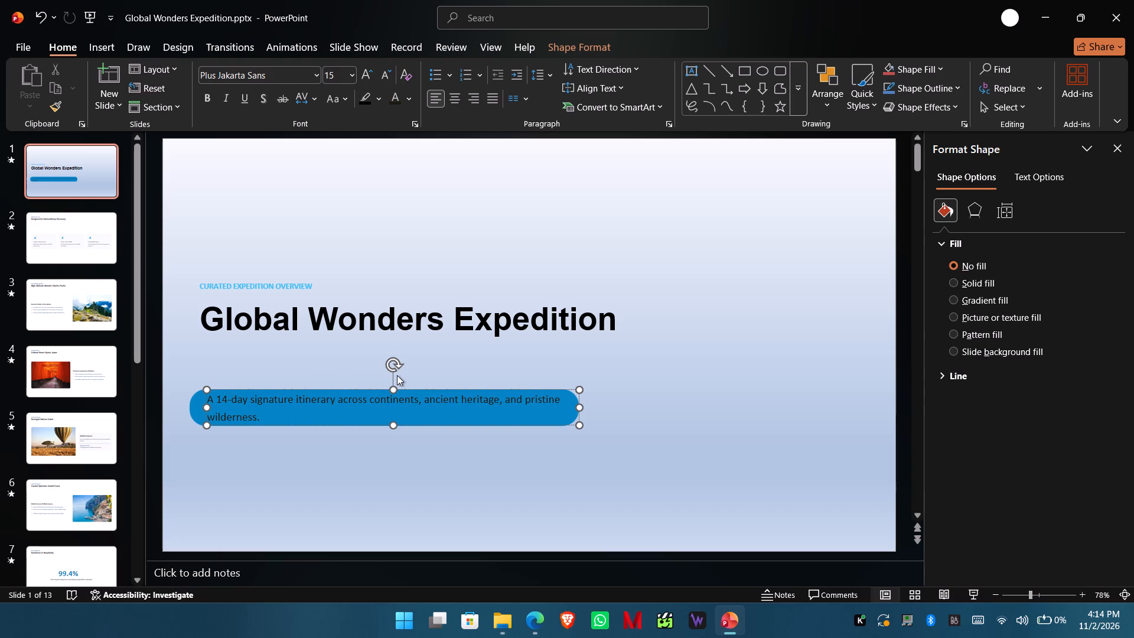
left_click(322, 318)
Move the title and the "CURATED EXPEDITION OVERVIEW" label down toward the blue bar, aligning both with its left edge.
left_click_drag(333, 299, 324, 338)
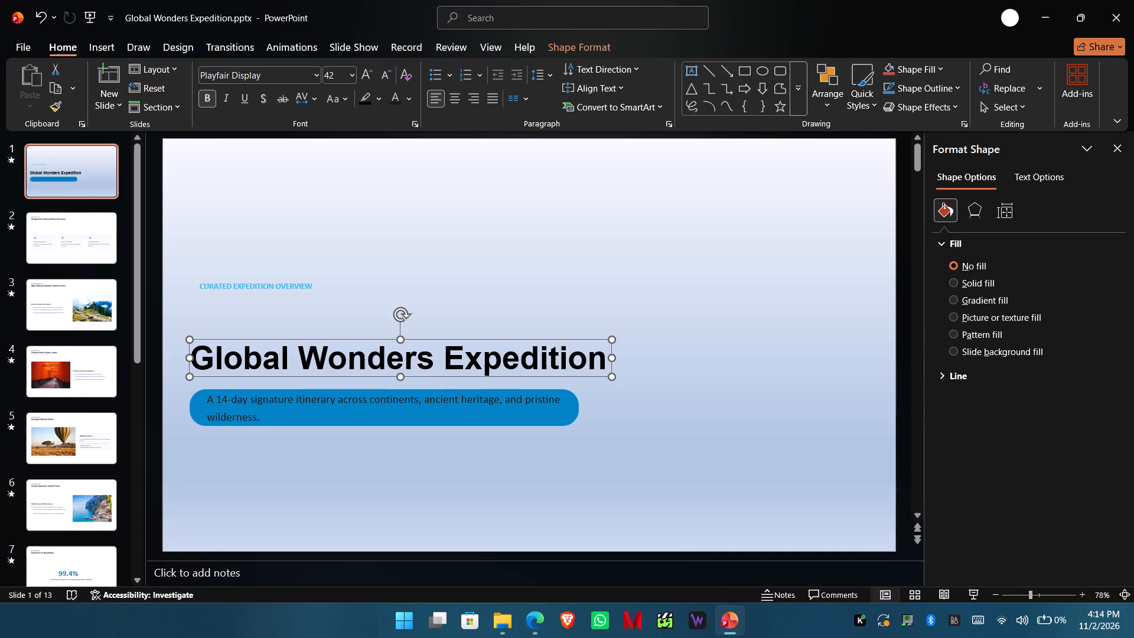
left_click(279, 288)
left_click_drag(424, 276, 427, 303)
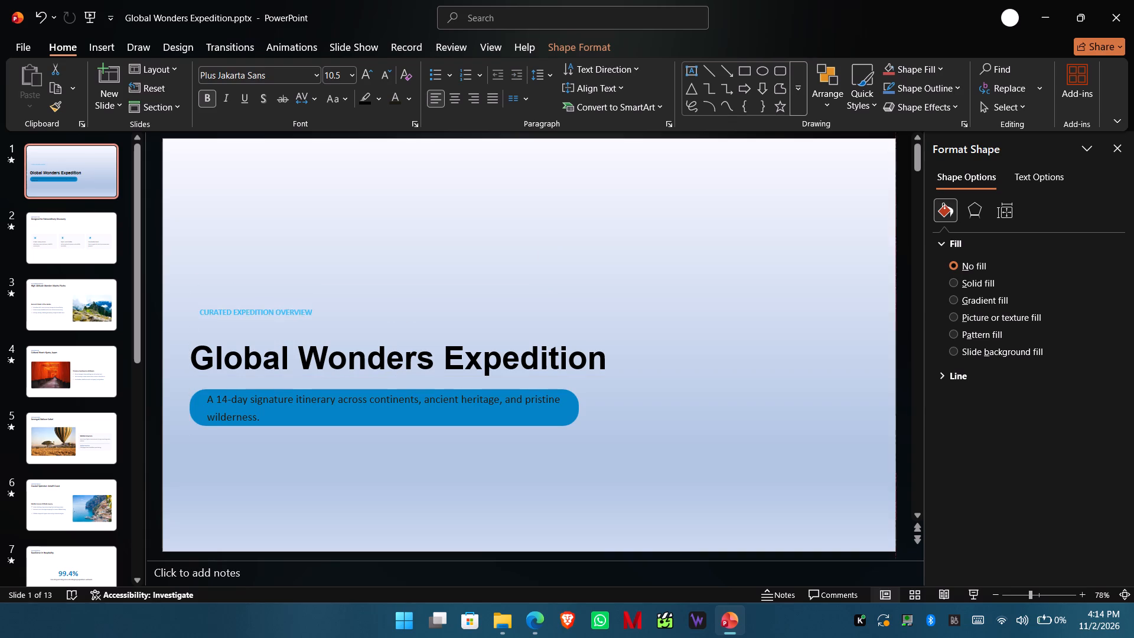
left_click_drag(427, 303, 418, 305)
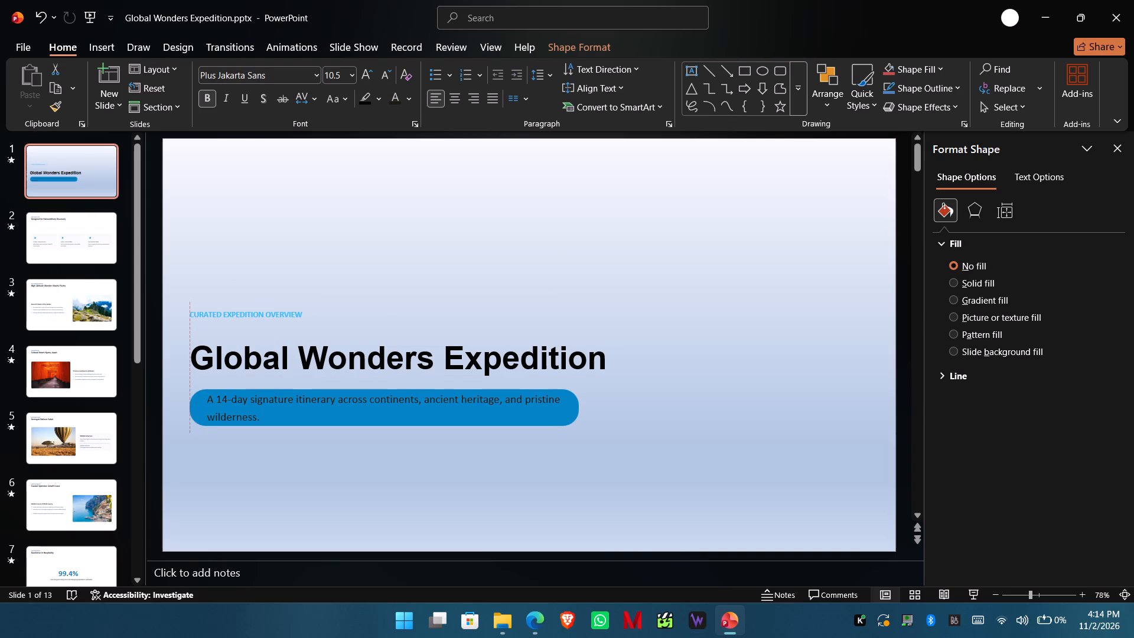
left_click_drag(418, 305, 418, 305)
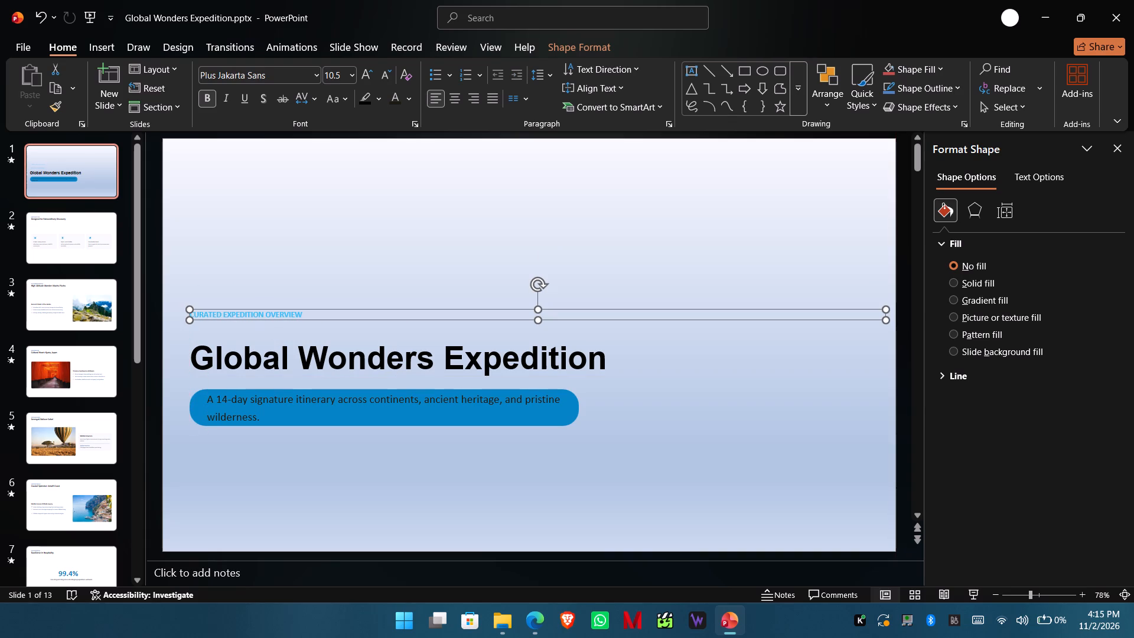
Set the font size of the whole "CURATED EXPEDITION OVERVIEW" label to 32.
left_click(308, 315)
left_click_drag(284, 312, 204, 309)
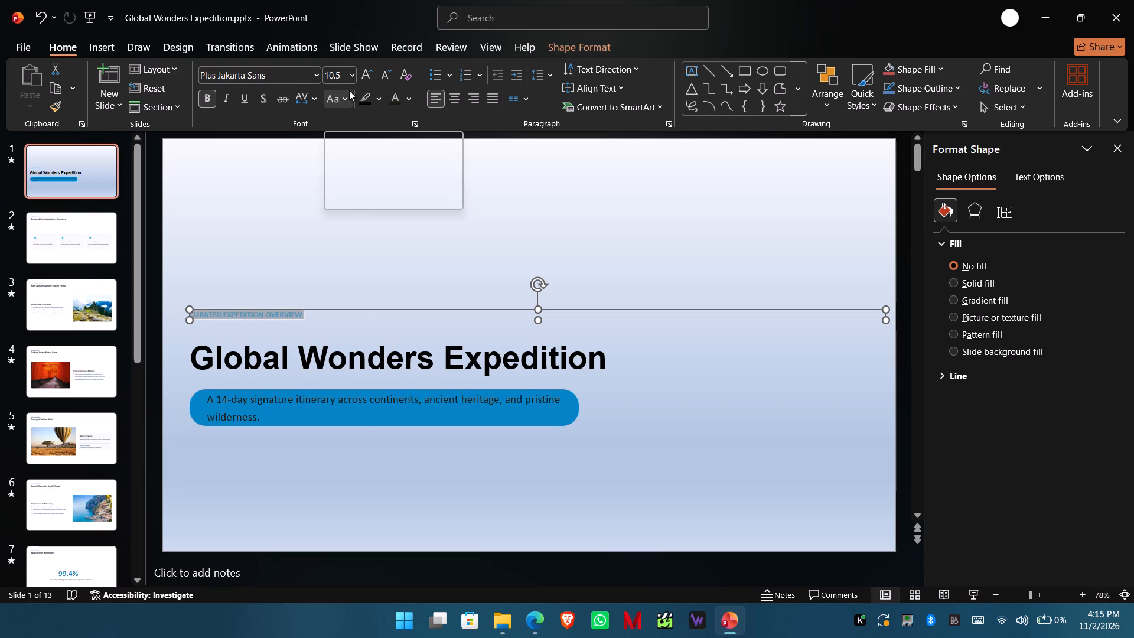
left_click(352, 73)
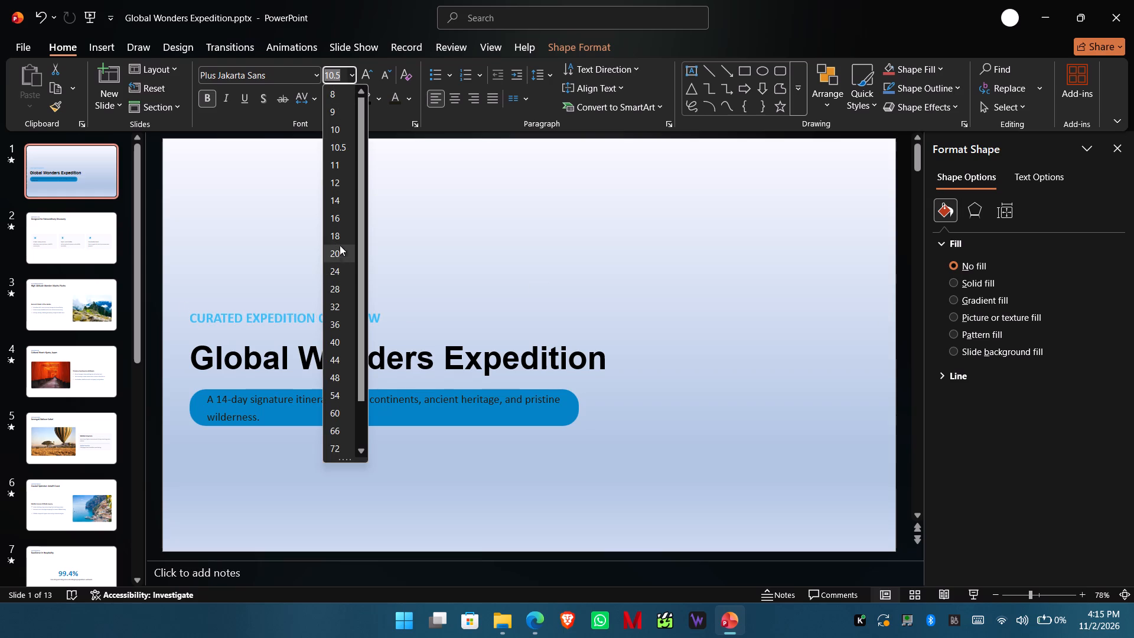
left_click(344, 304)
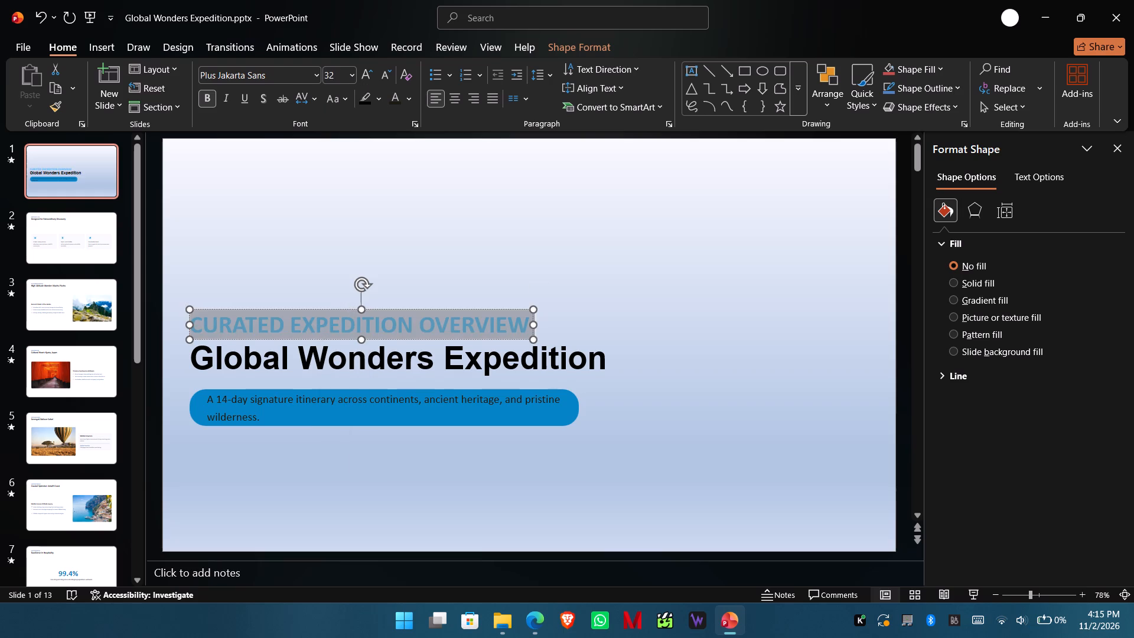
Move the title down to sit just above the blue bar and the "CURATED EXPEDITION OVERVIEW" label down closer to the title.
left_click(305, 366)
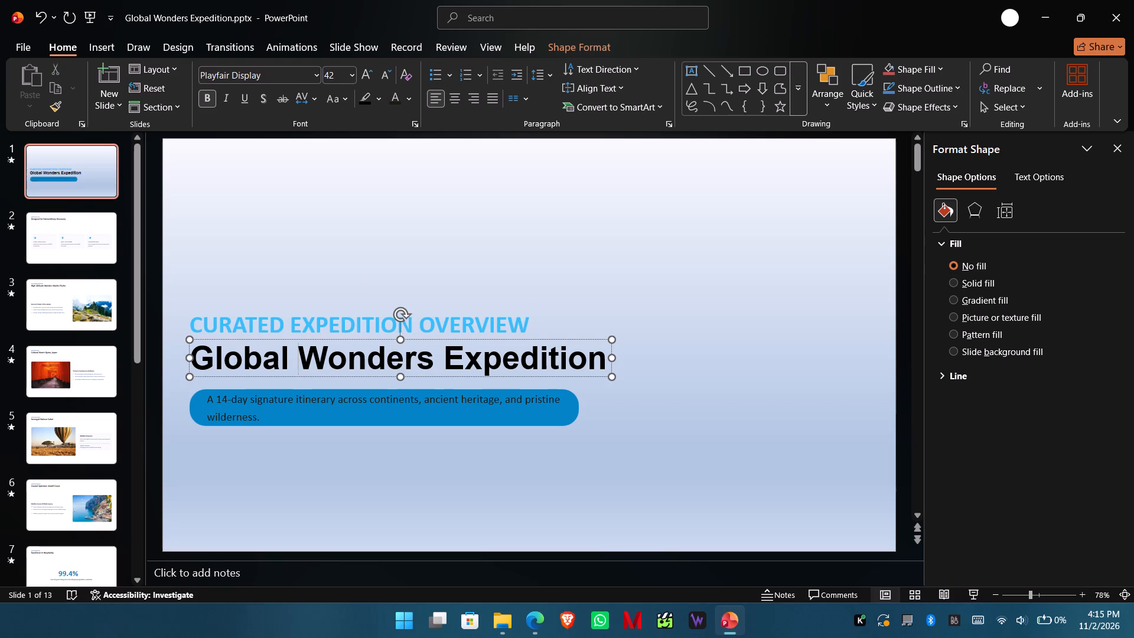
left_click_drag(333, 338, 337, 349)
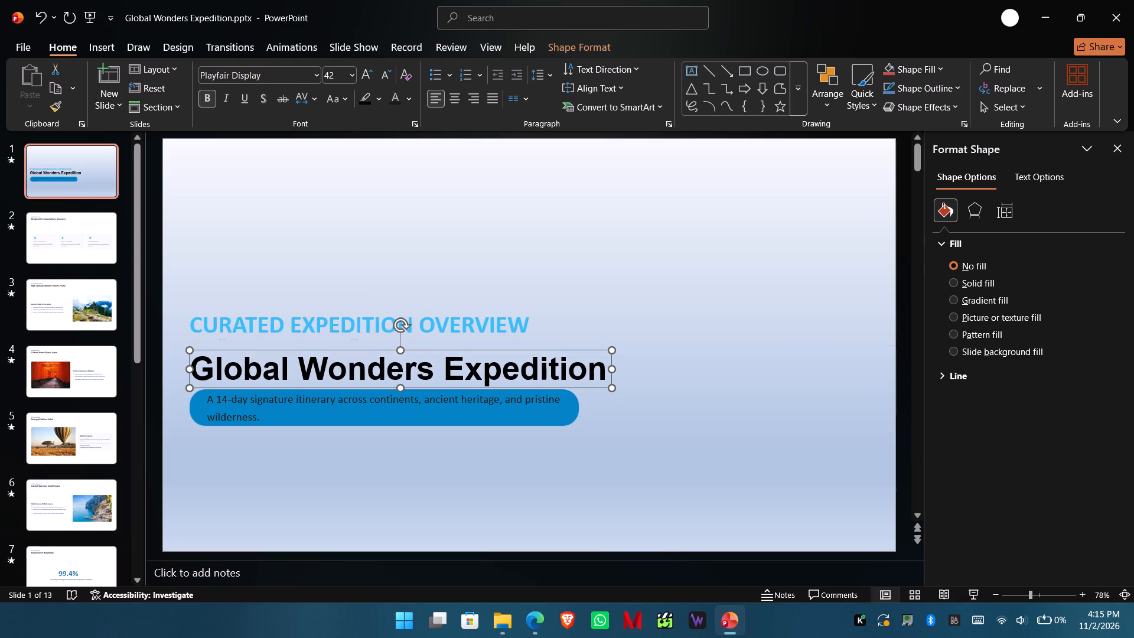
left_click(336, 330)
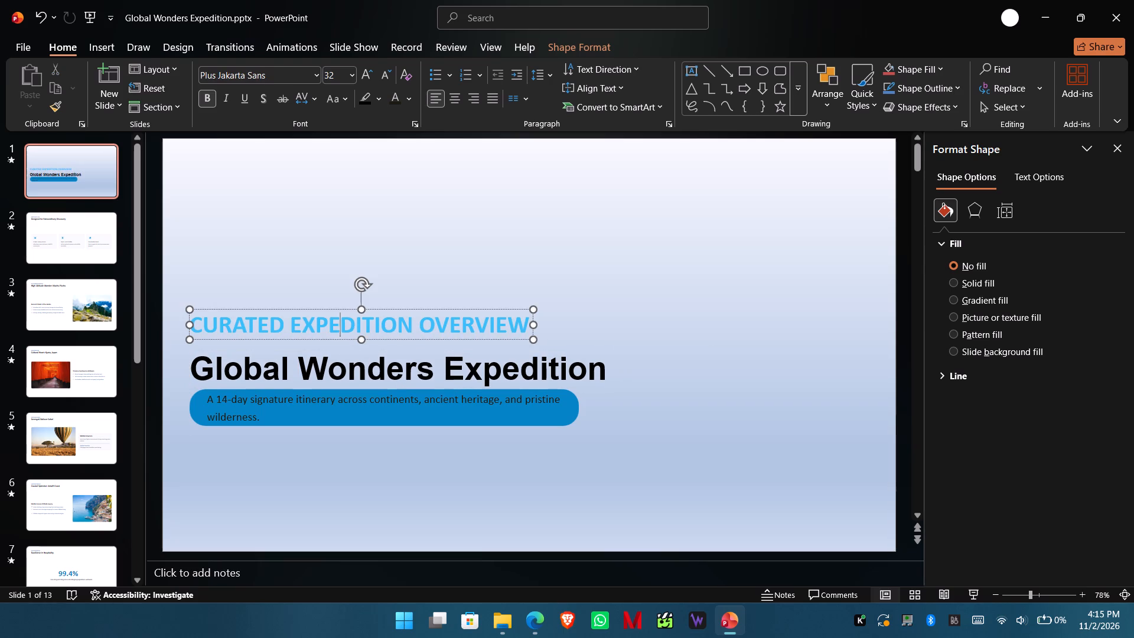
left_click_drag(349, 308, 350, 318)
Set the font size of the whole "A 14-day signature itinerary" subtitle on the blue bar to 24.
left_click(285, 421)
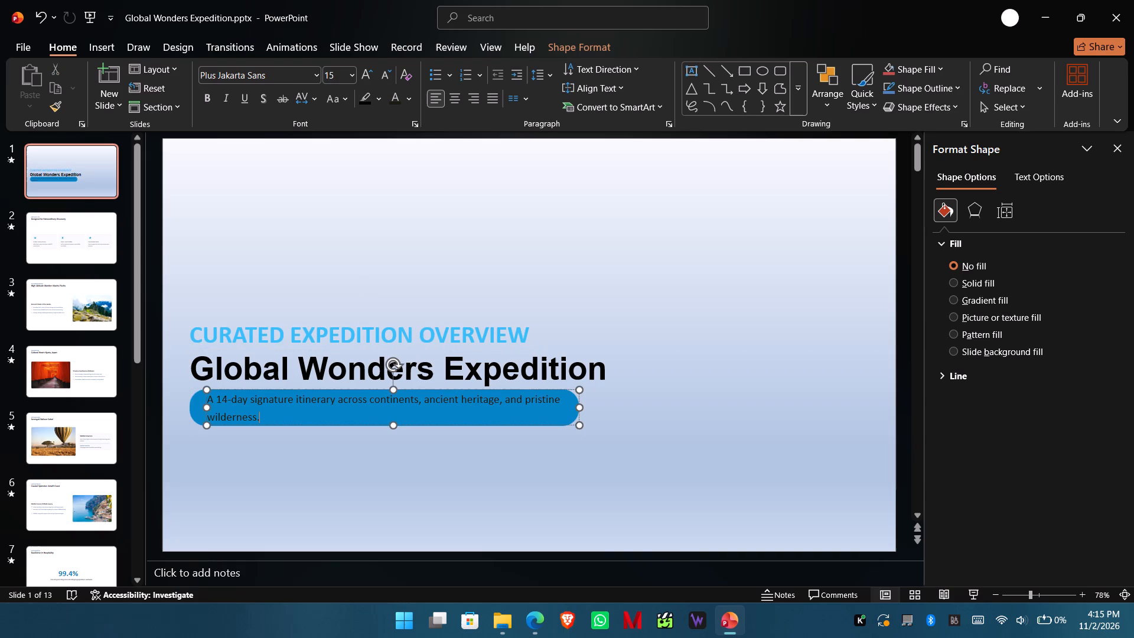
left_click(351, 70)
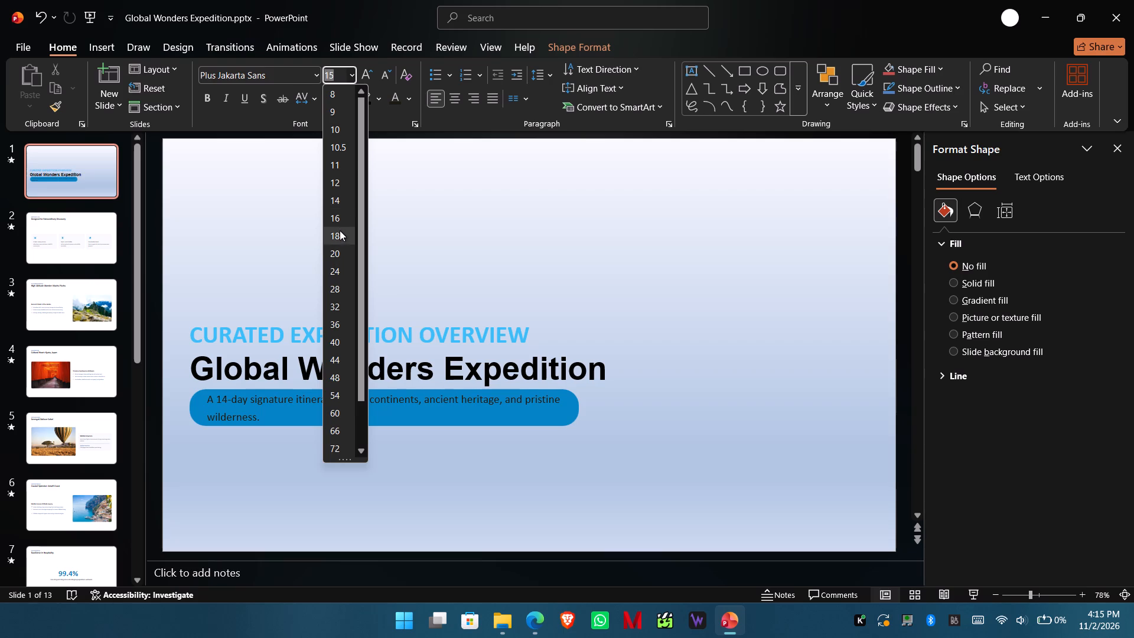
left_click(401, 170)
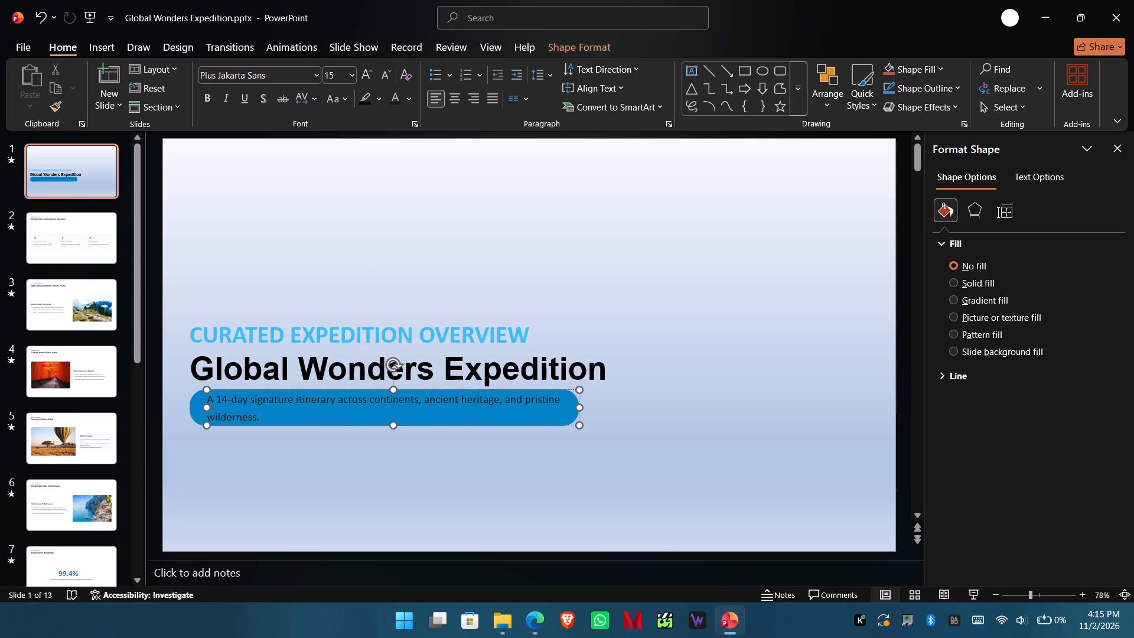
left_click(261, 411)
left_click_drag(260, 413, 214, 389)
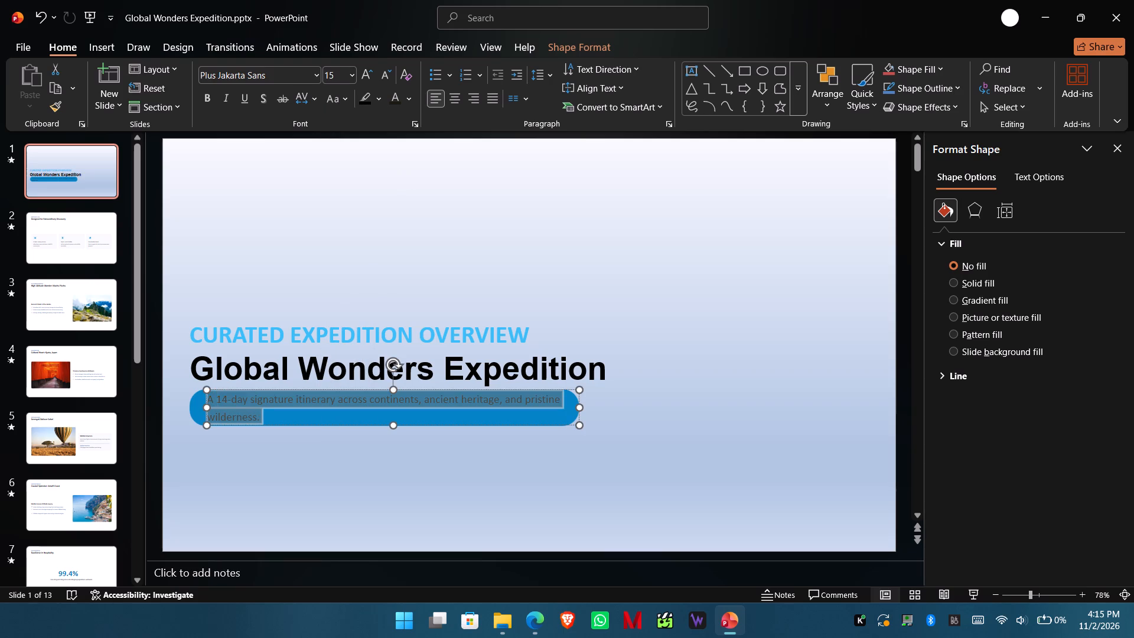
left_click_drag(214, 389, 201, 401)
left_click(350, 74)
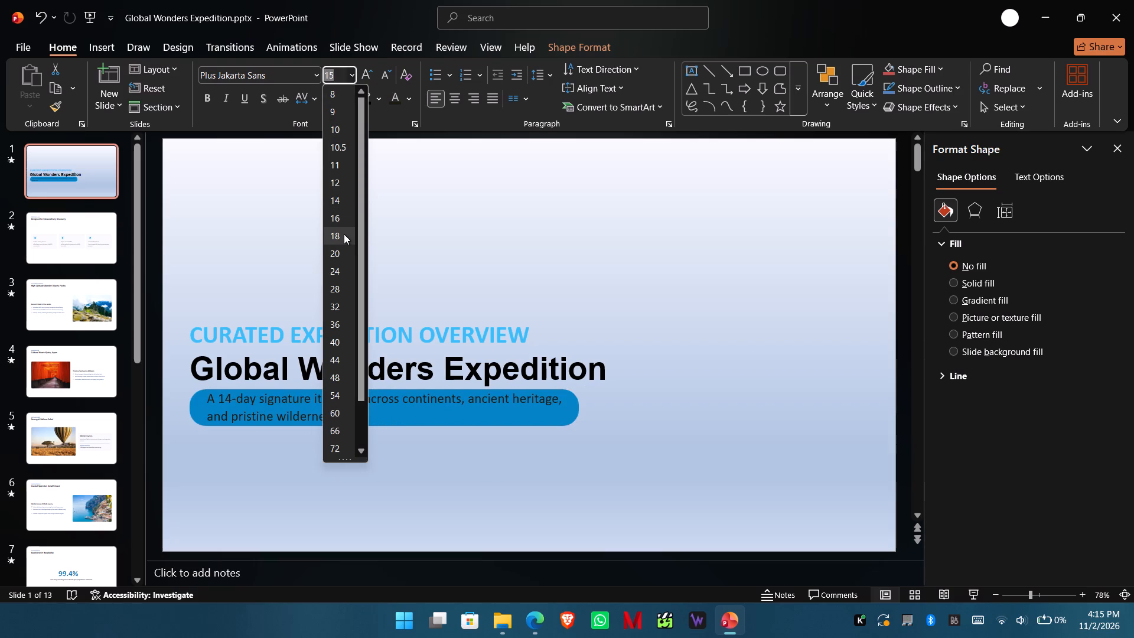
left_click(339, 269)
left_click(692, 302)
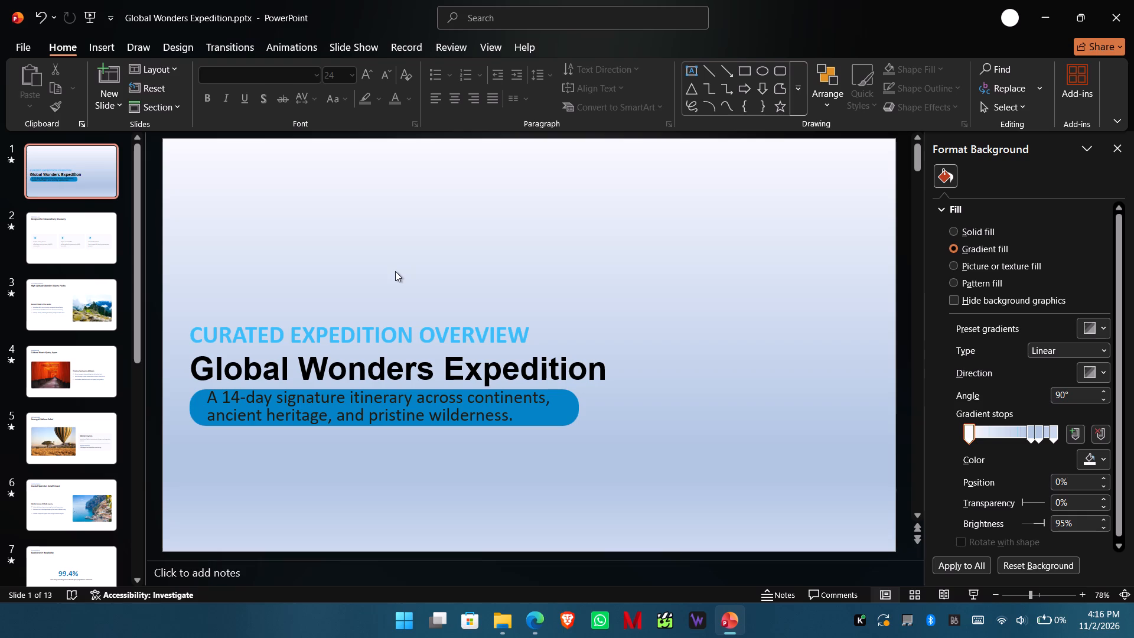
On slide 12, "Where Will You Explore Next?", try texture and pattern background fills and settle on a gradient fill.
left_click(84, 249)
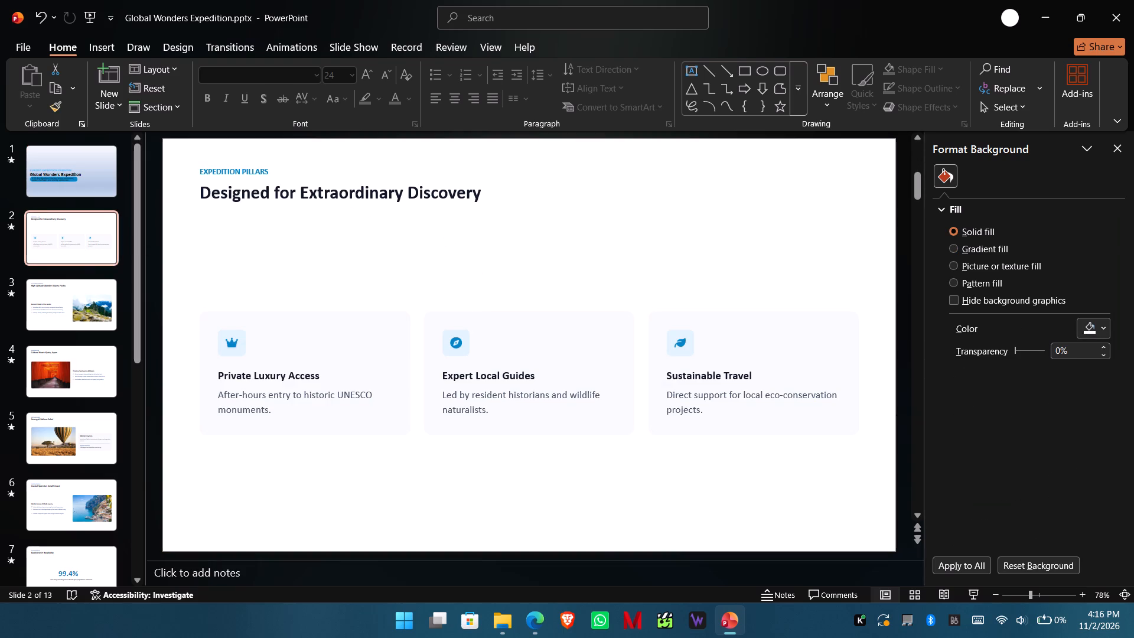
left_click(103, 304)
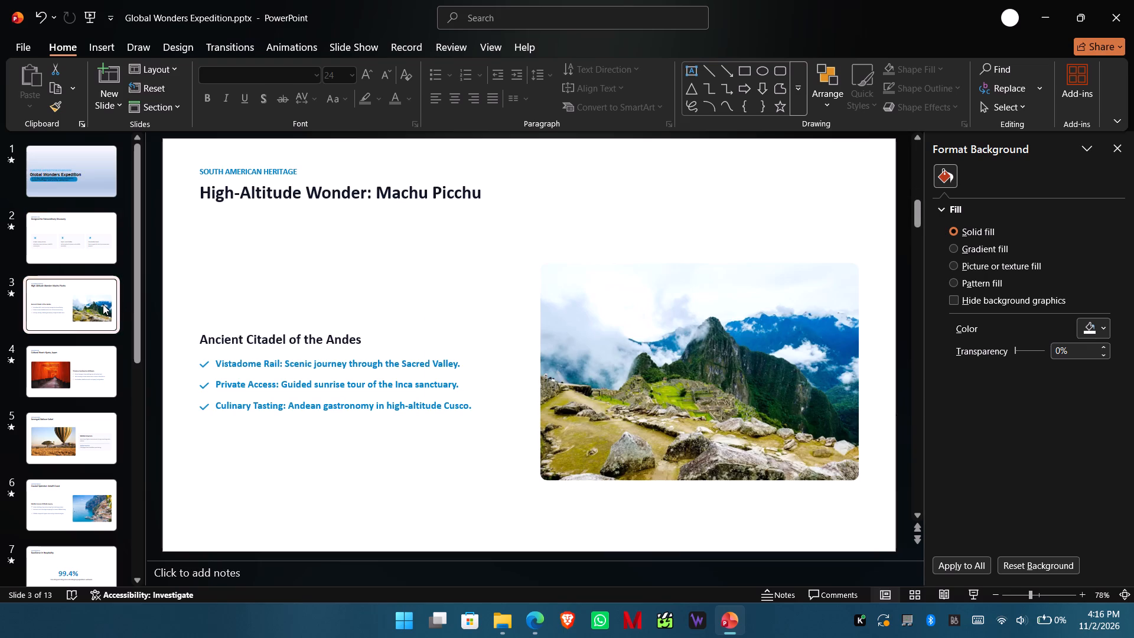
left_click(64, 185)
scroll(89, 338, "down", 4)
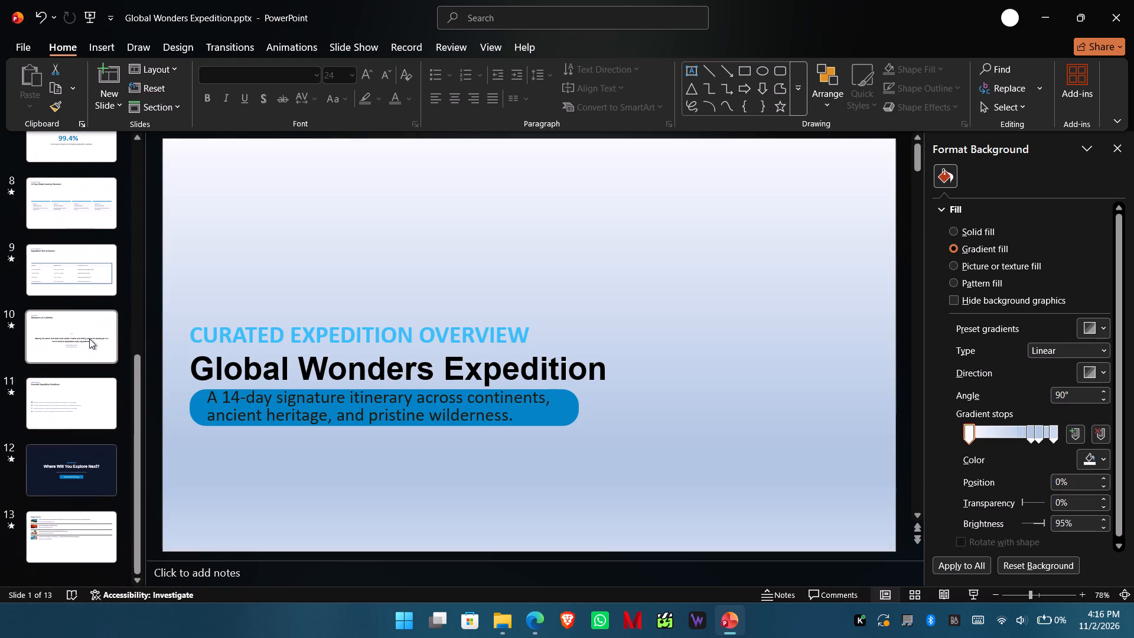
left_click(92, 466)
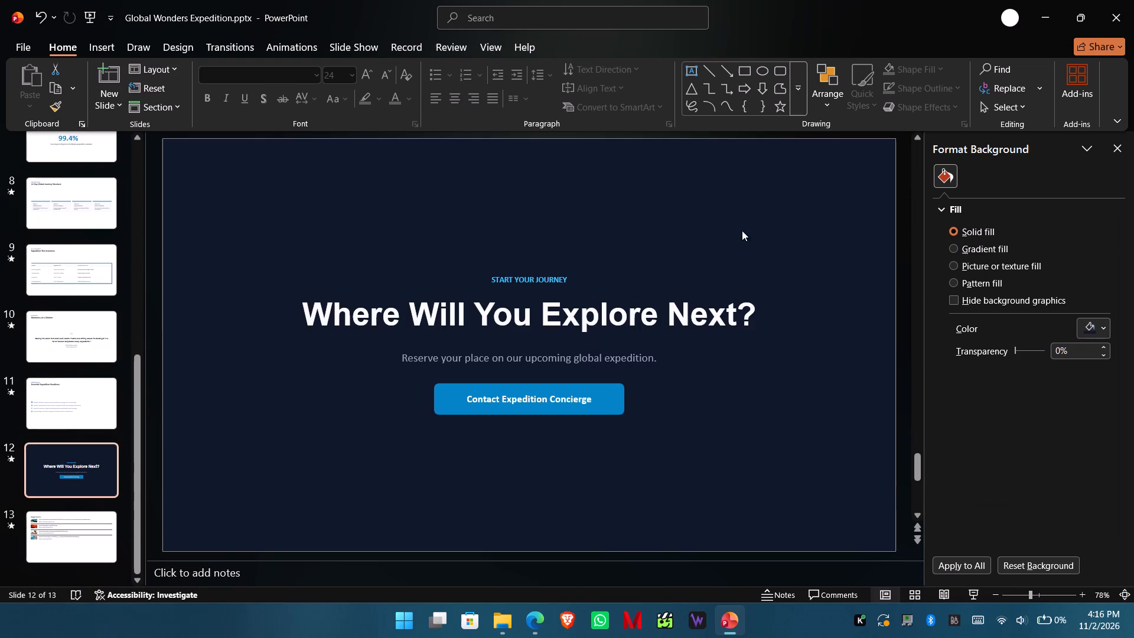
left_click(953, 249)
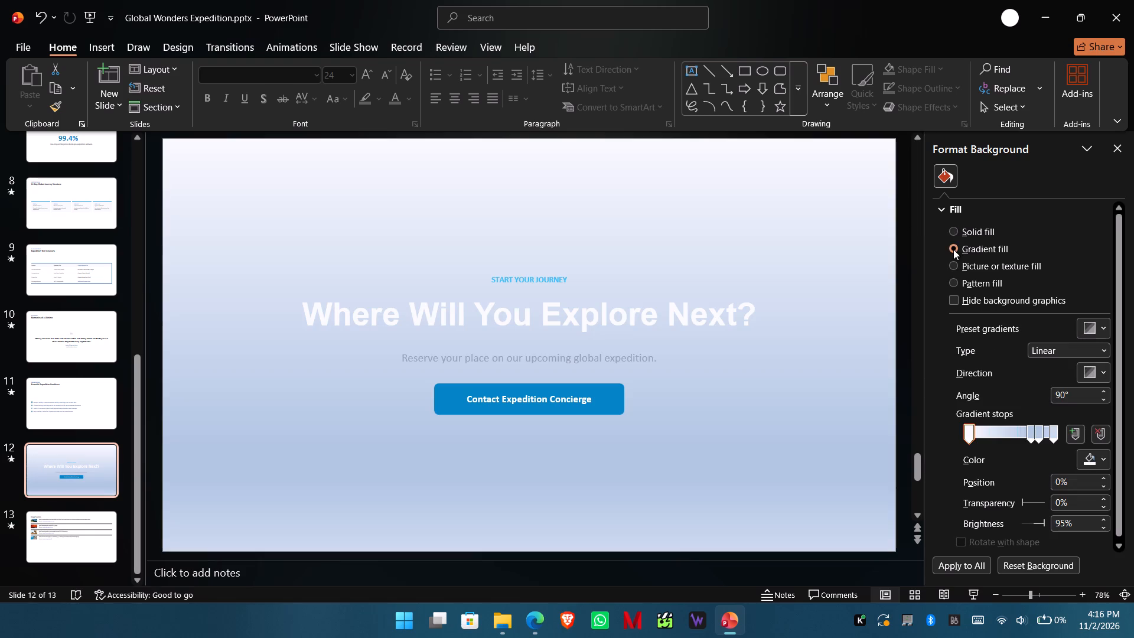
left_click(951, 264)
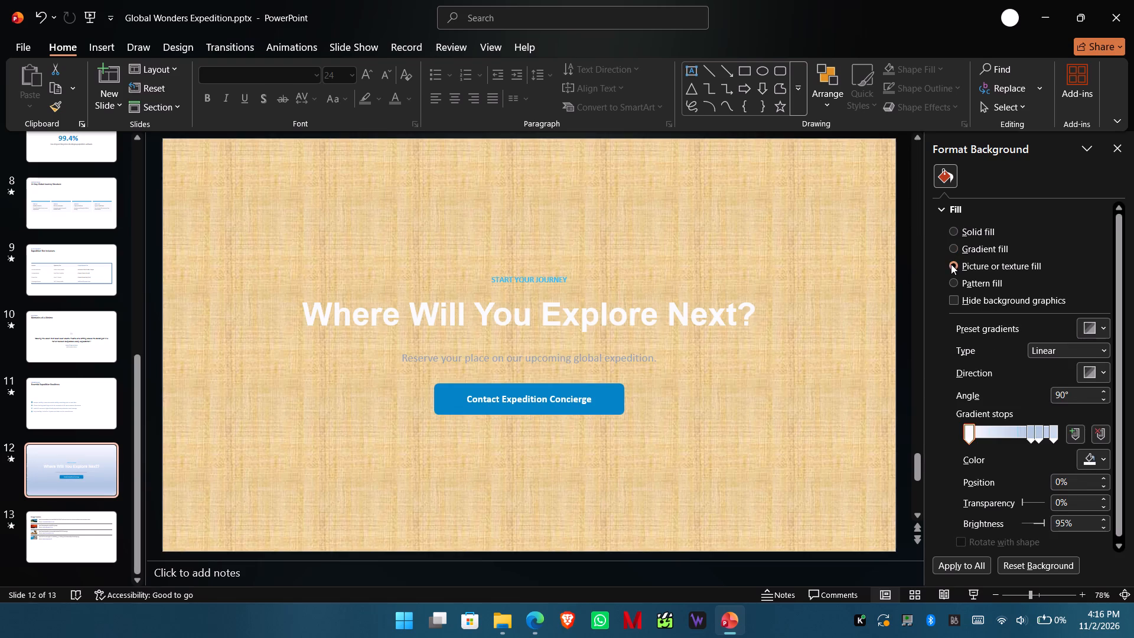
left_click(954, 287)
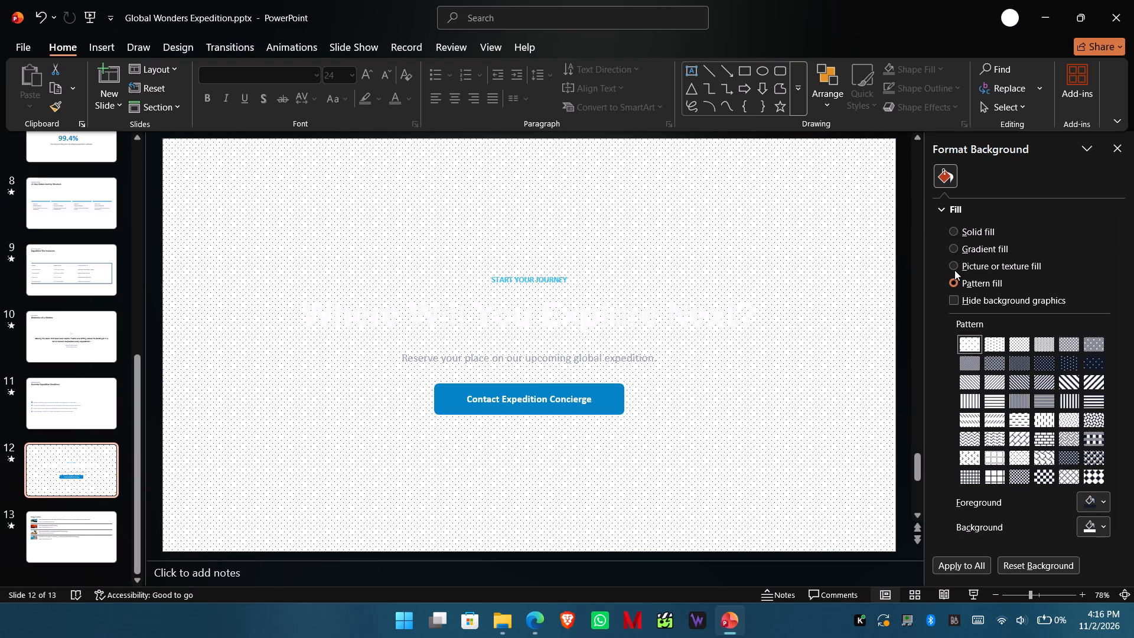
left_click(954, 241)
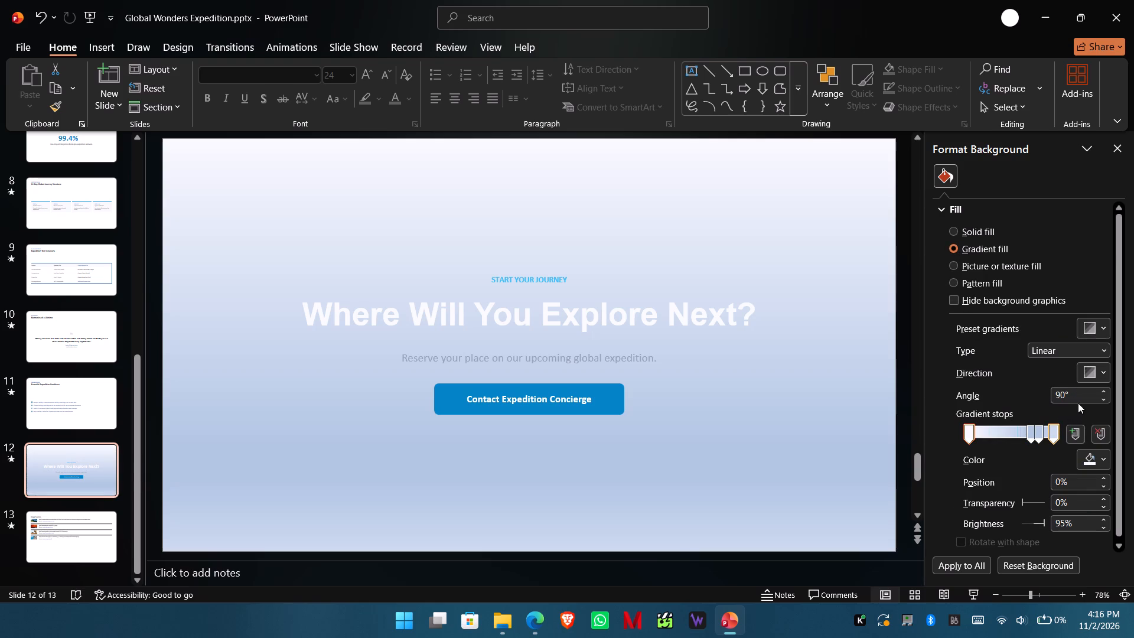
Set the first gradient stop of slide 12's background to the standard blue color.
left_click(1096, 458)
left_click(1022, 393)
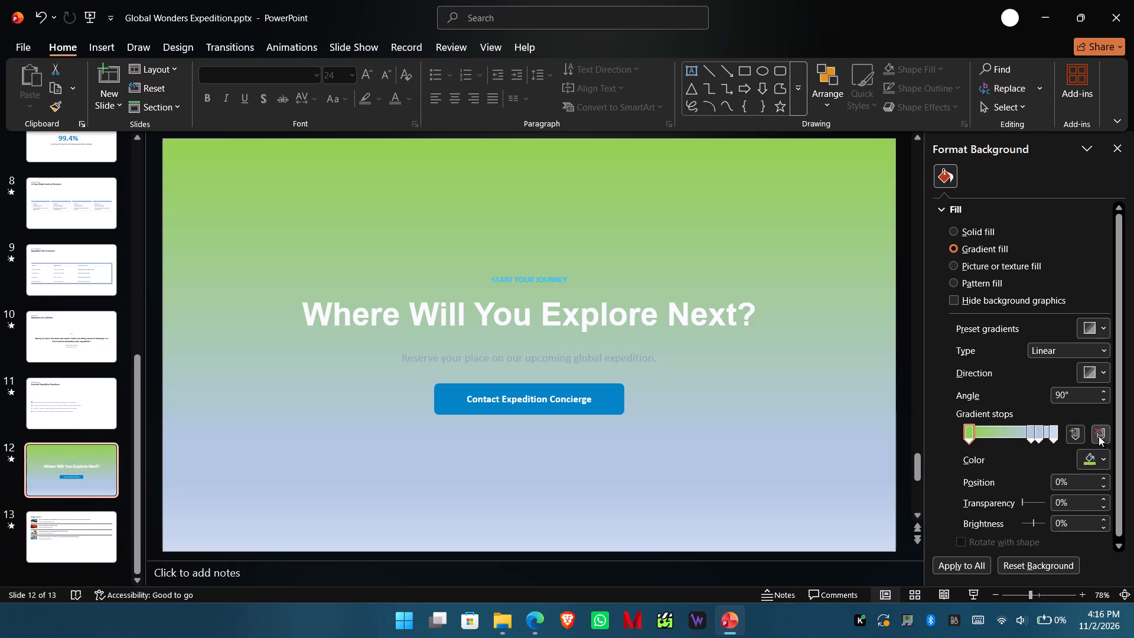
left_click(1100, 460)
left_click(1088, 398)
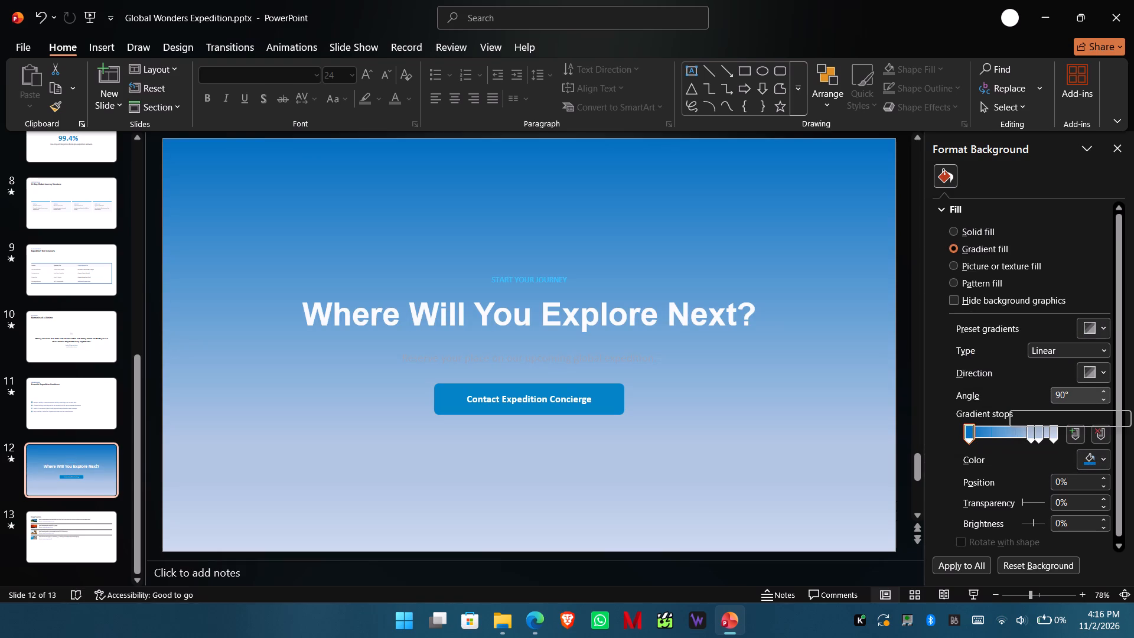
Set the last gradient stop of slide 12's background to the darkest gray shade of the white theme color.
left_click(1050, 429)
left_click(1099, 461)
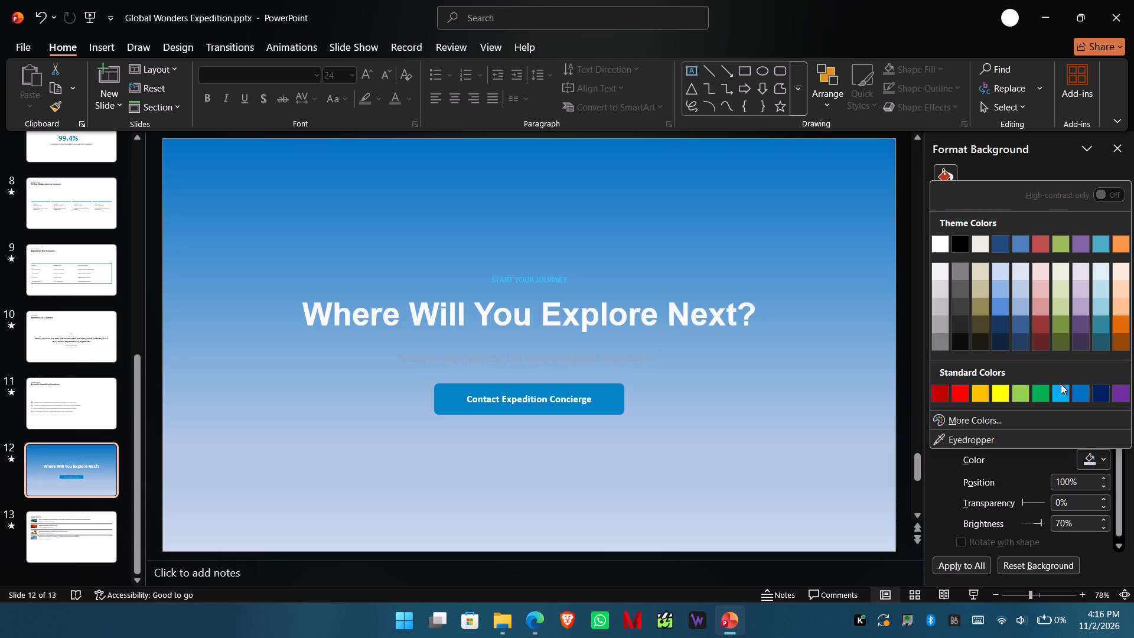
left_click(940, 345)
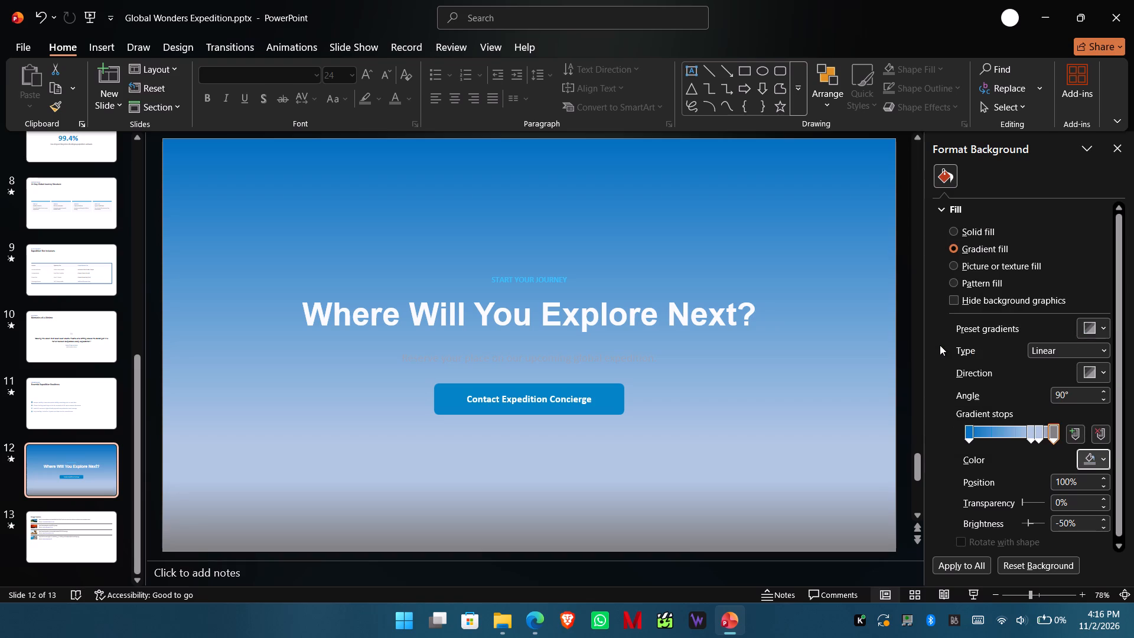
left_click(1027, 424)
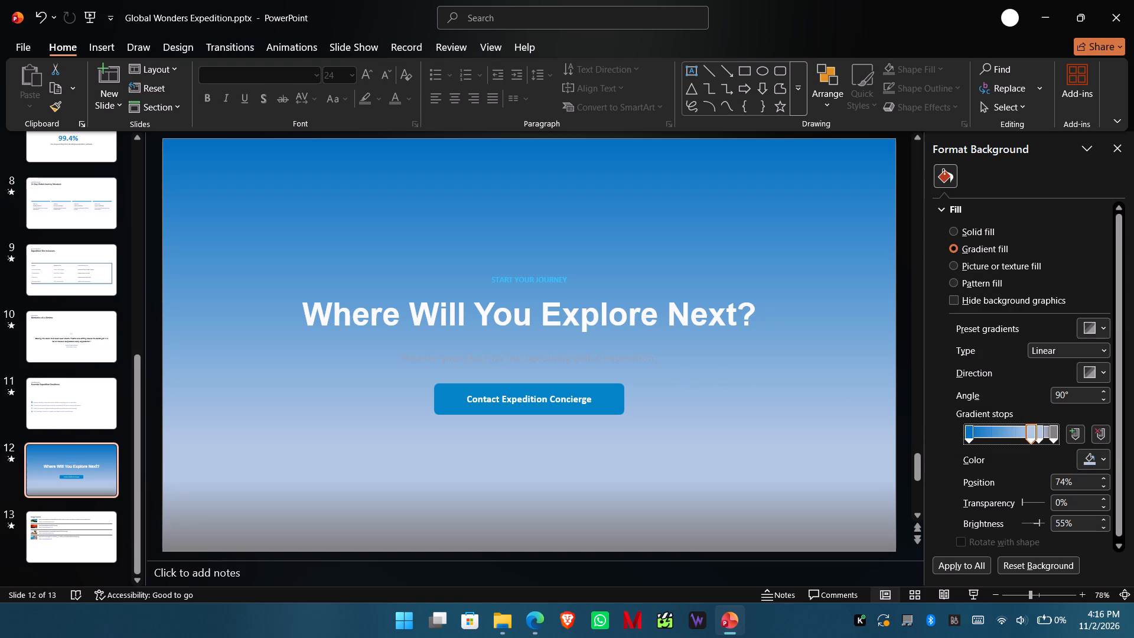
Make slide 12's "START YOUR JOURNEY" line white and set its font size to 24.
left_click(523, 279)
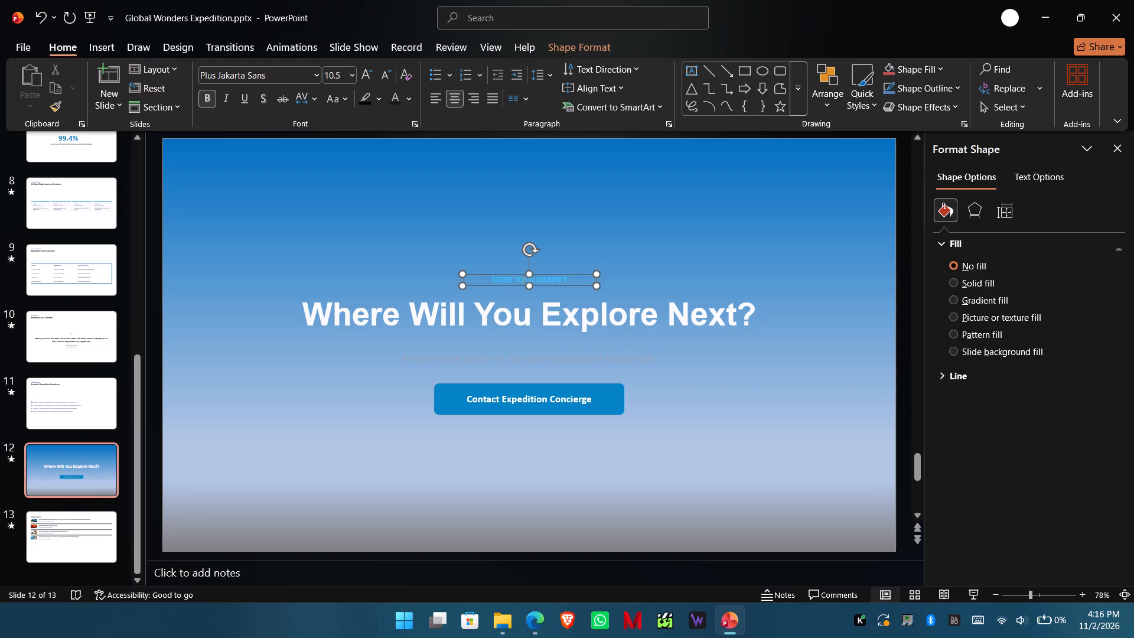
left_click_drag(566, 276, 495, 277)
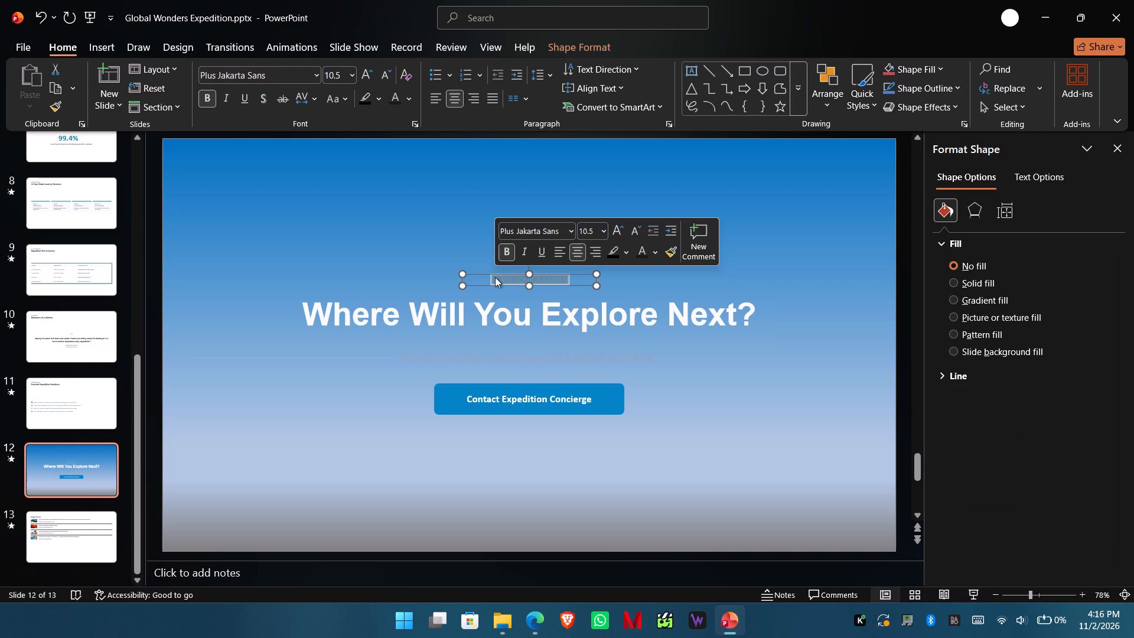
left_click(405, 100)
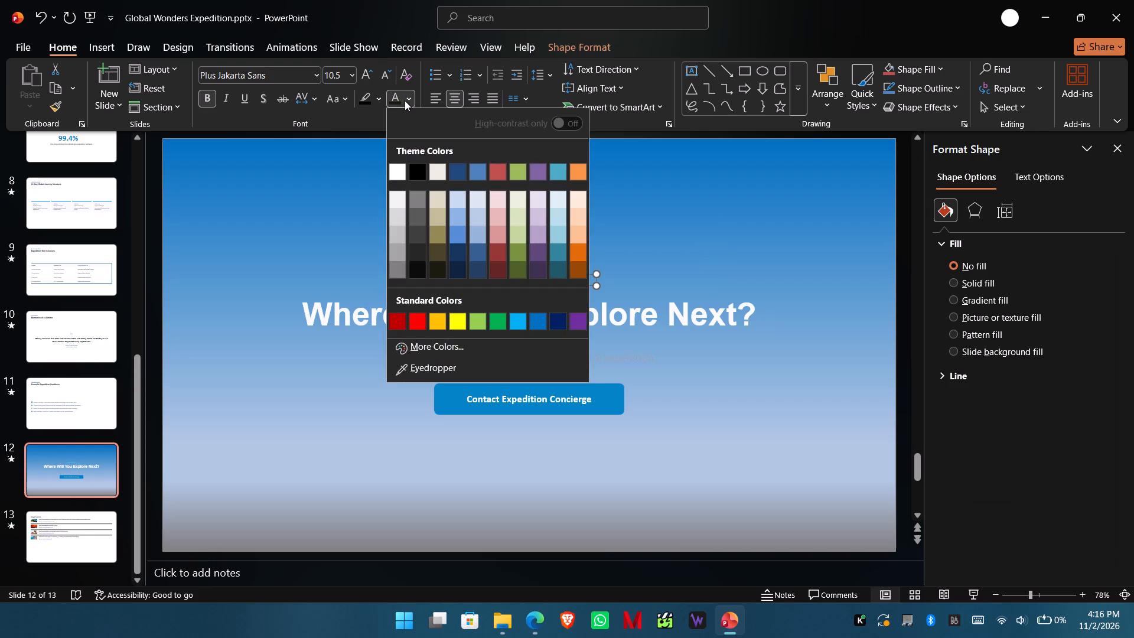
left_click(396, 162)
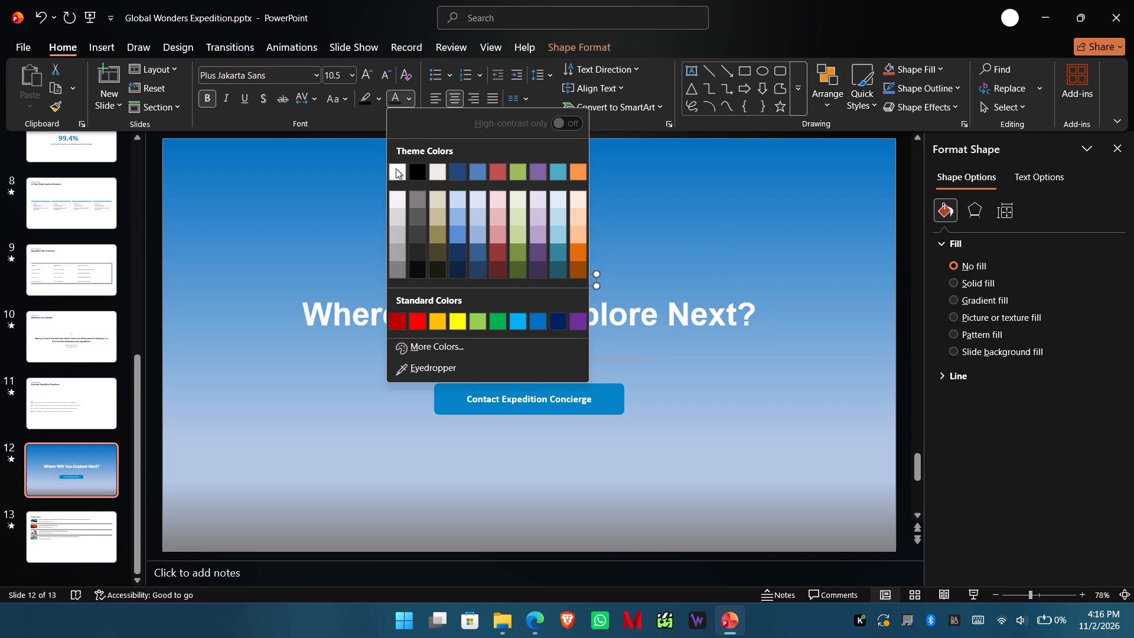
left_click(396, 168)
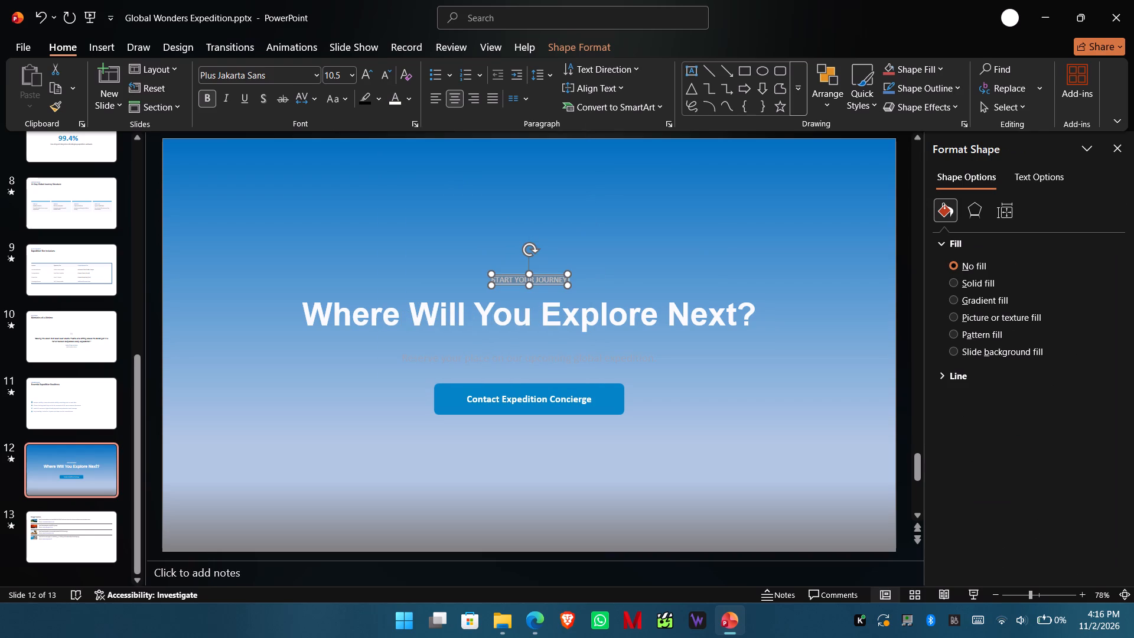
left_click(349, 76)
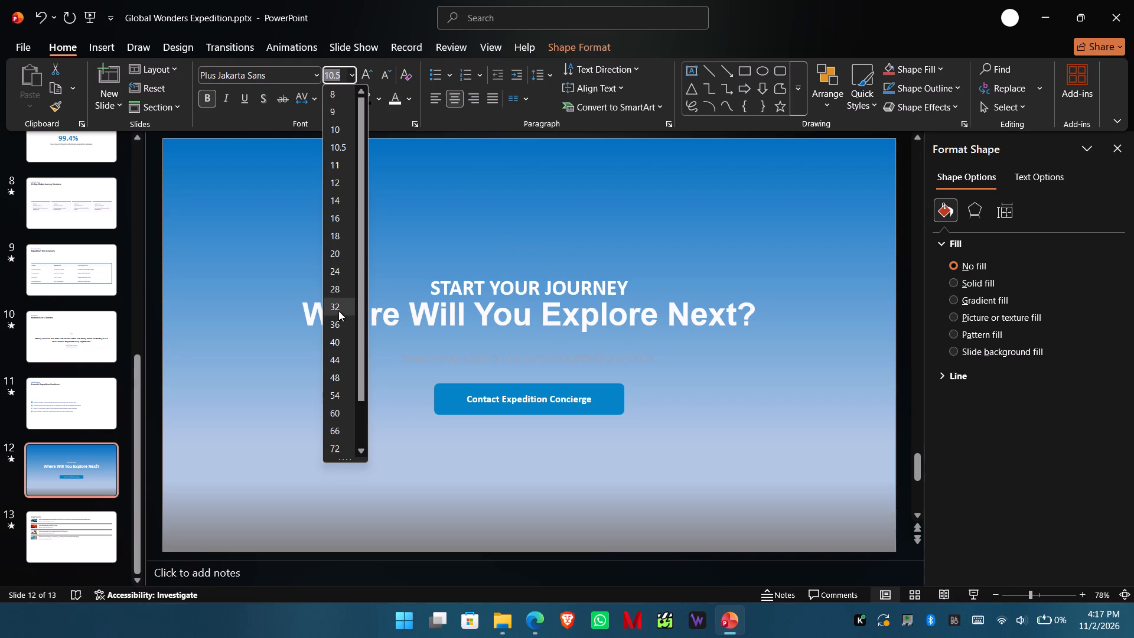
left_click(342, 268)
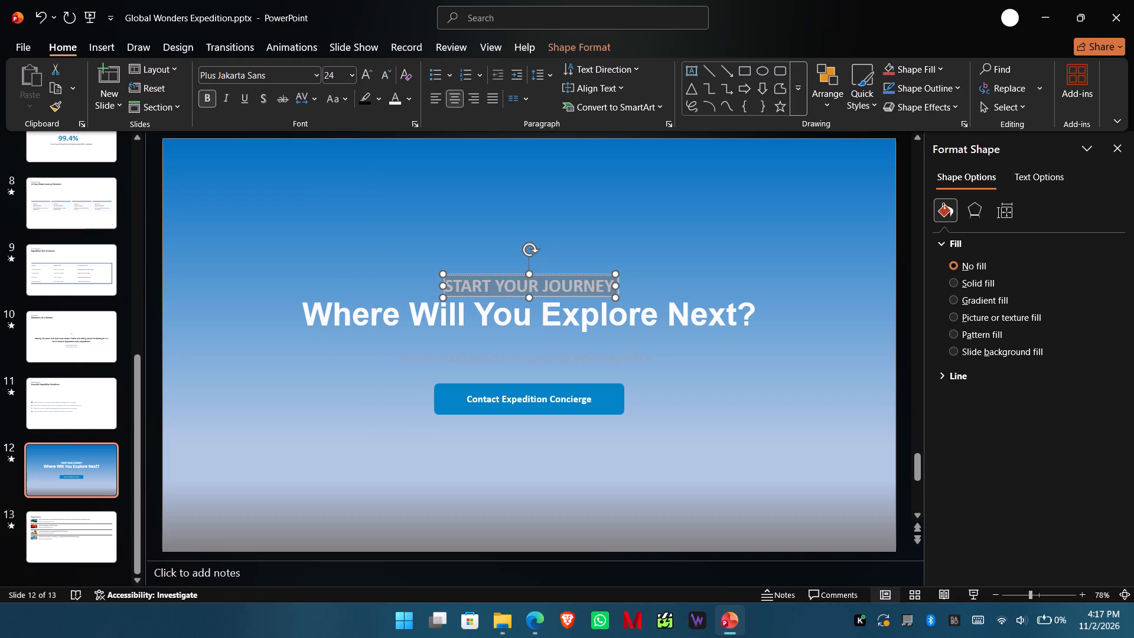
Make the "Reserve your place on our upcoming global expedition" line white and set its font size to 24.
left_click(461, 360)
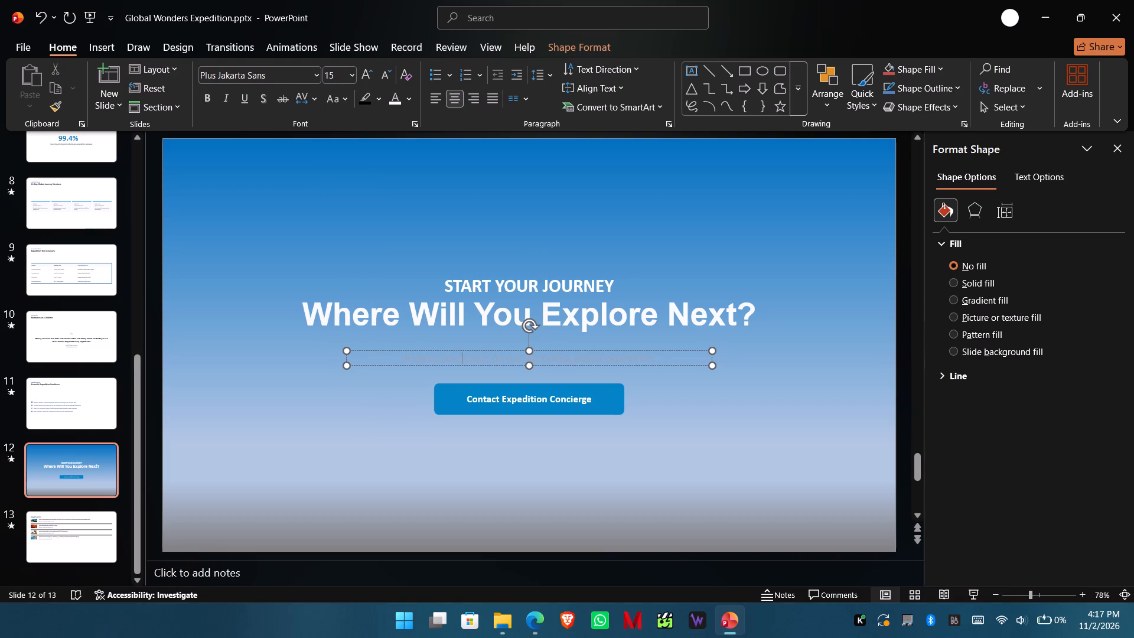
left_click_drag(655, 360, 396, 364)
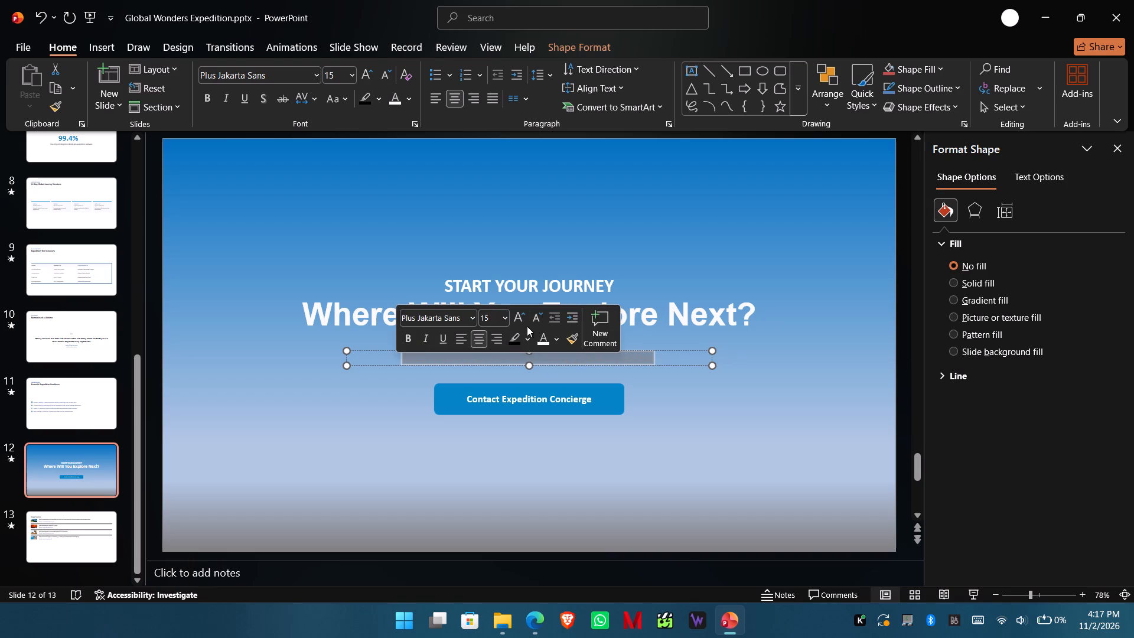
left_click(555, 334)
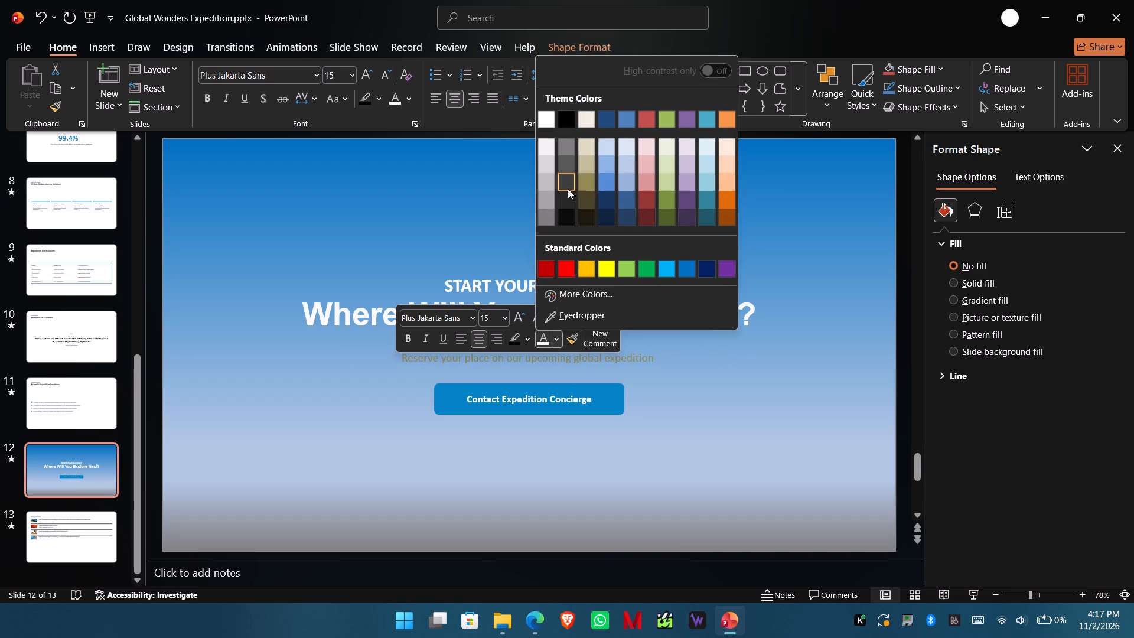
left_click(552, 119)
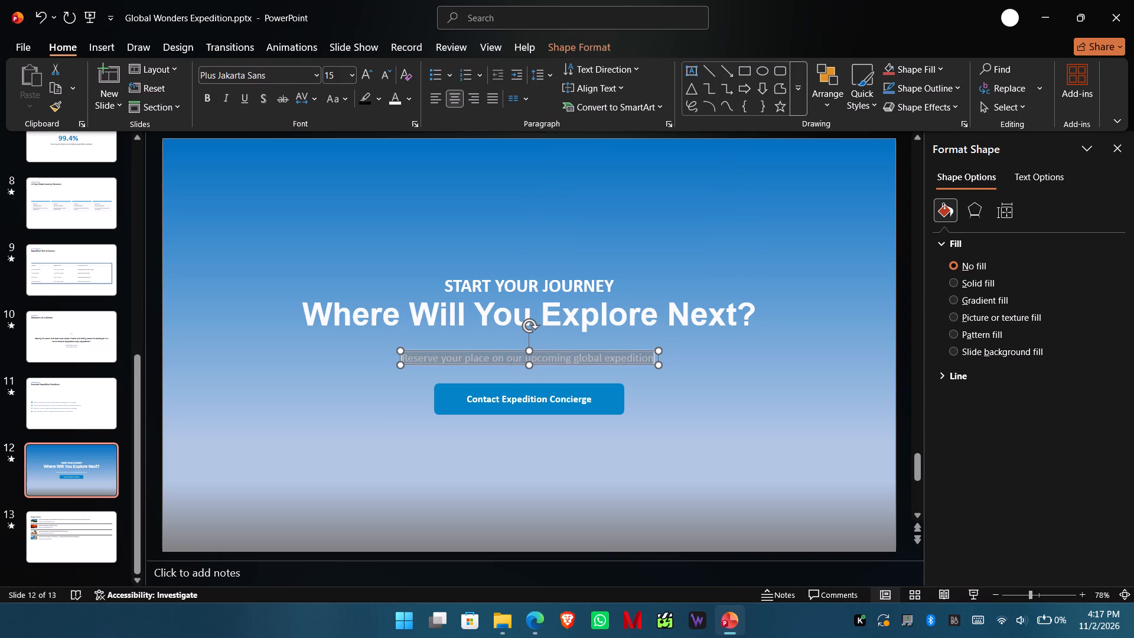
left_click(353, 77)
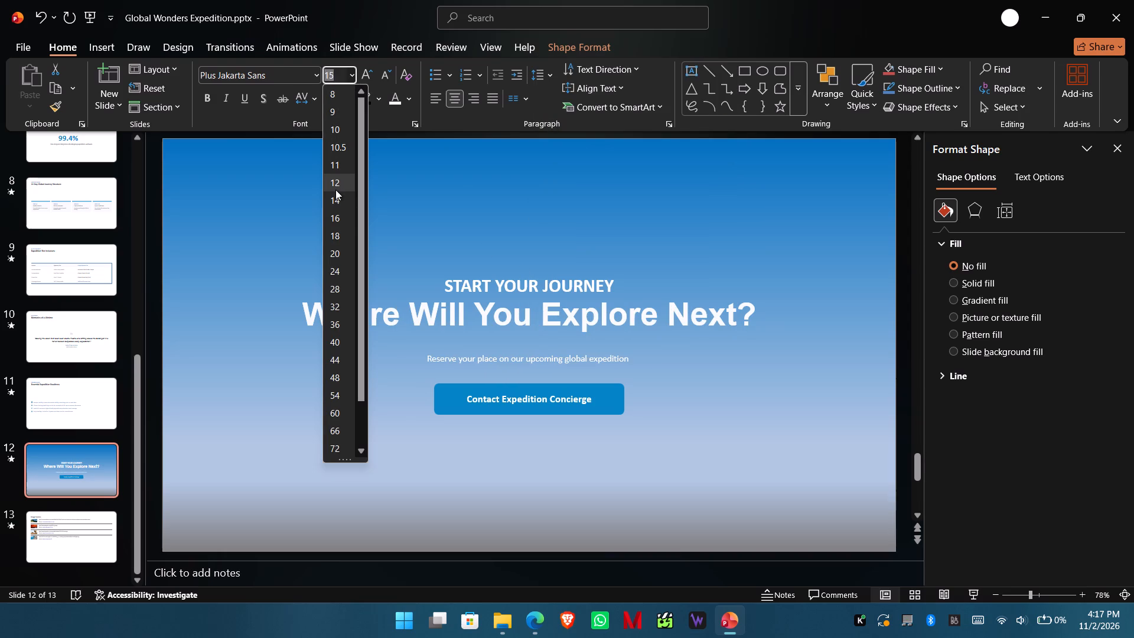
left_click(339, 273)
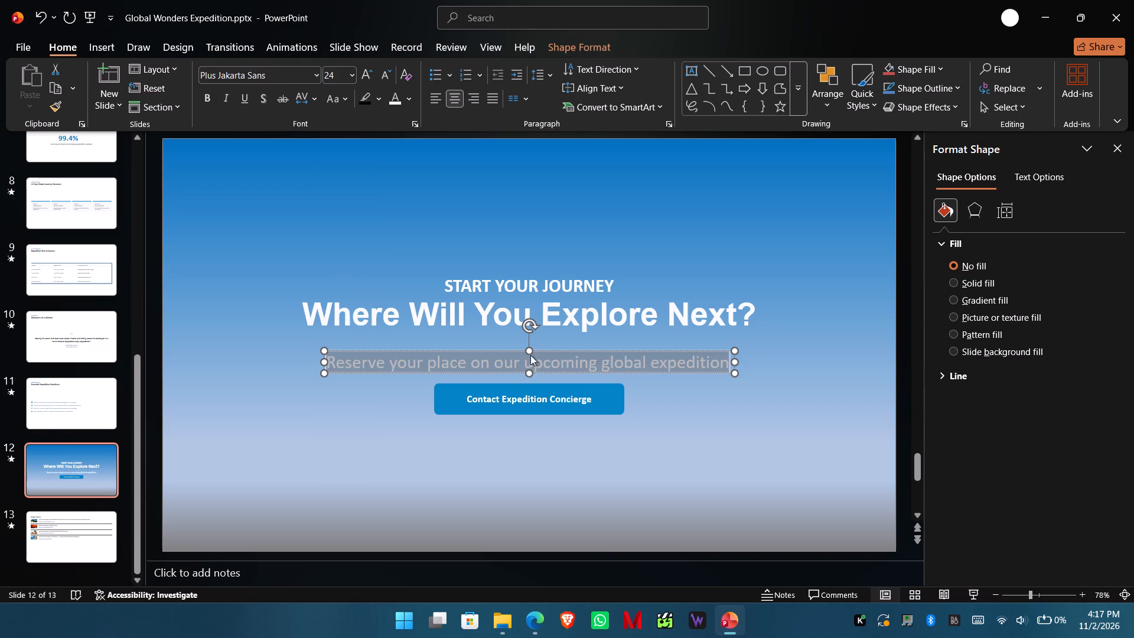
Move the "Reserve your place" line up directly beneath the "Where Will You Explore Next?" heading, centered on the slide.
left_click_drag(539, 351, 545, 331)
left_click(545, 331)
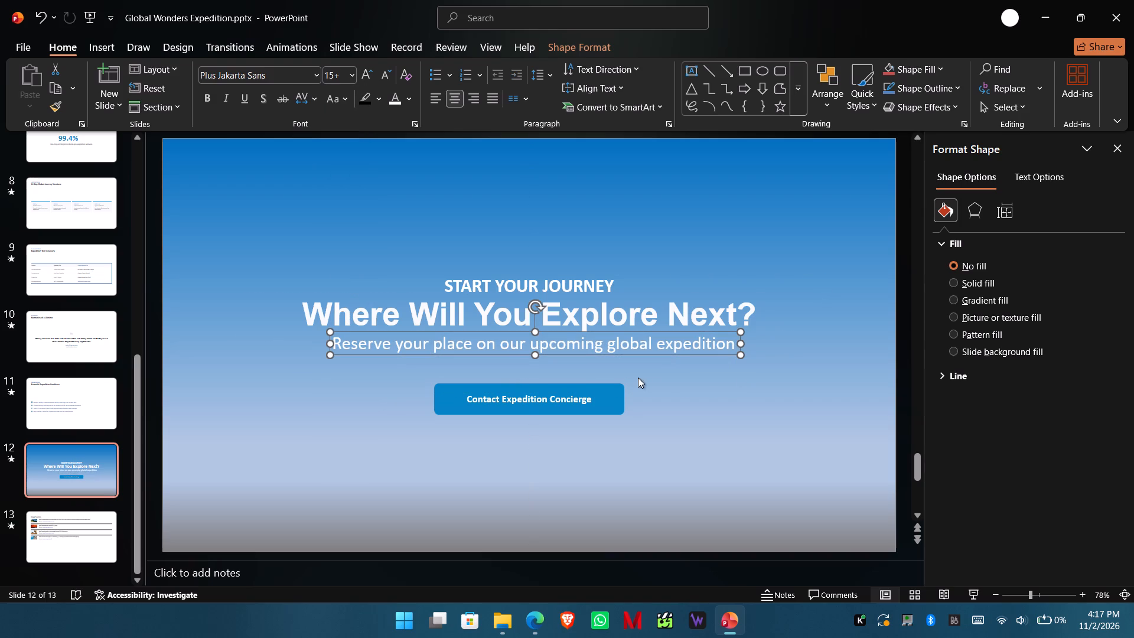
left_click(566, 330)
left_click_drag(563, 334, 563, 337)
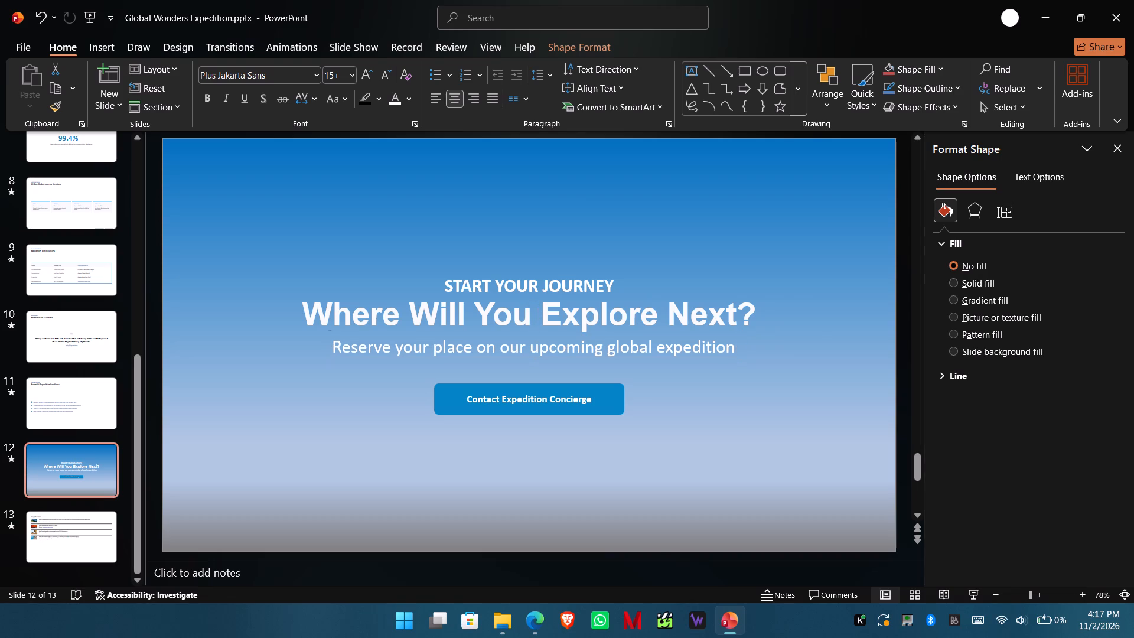
left_click_drag(563, 337, 556, 330)
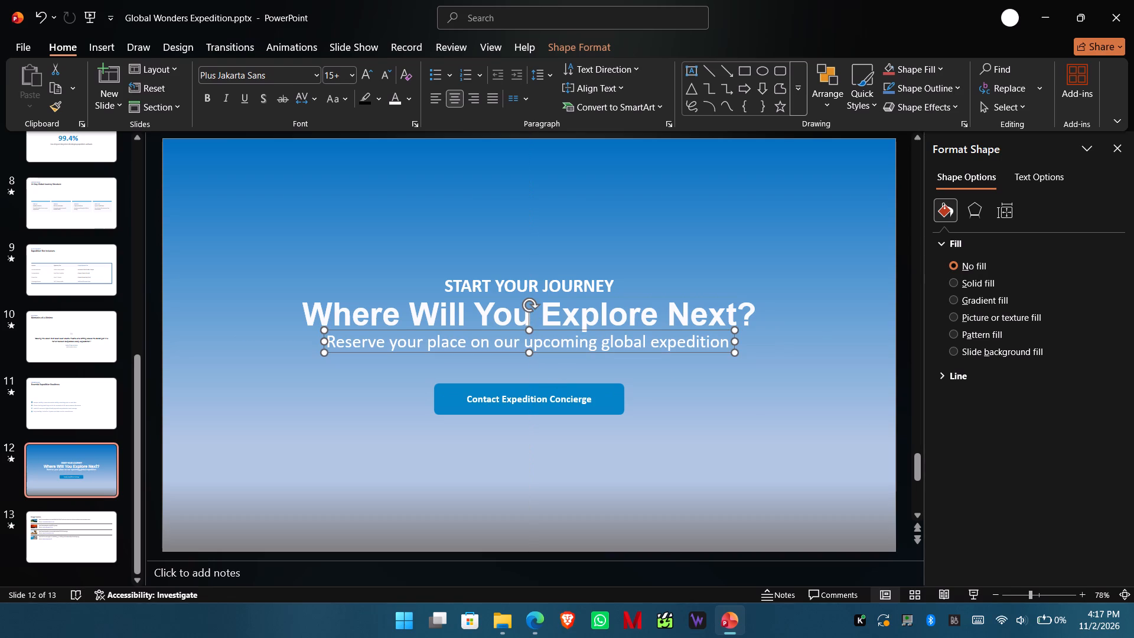
Move the blue rounded rectangle and its "Contact Expedition Concierge" label up beneath the "Reserve your place" line, with the label centered on it.
left_click(559, 403)
left_click_drag(568, 388, 555, 369)
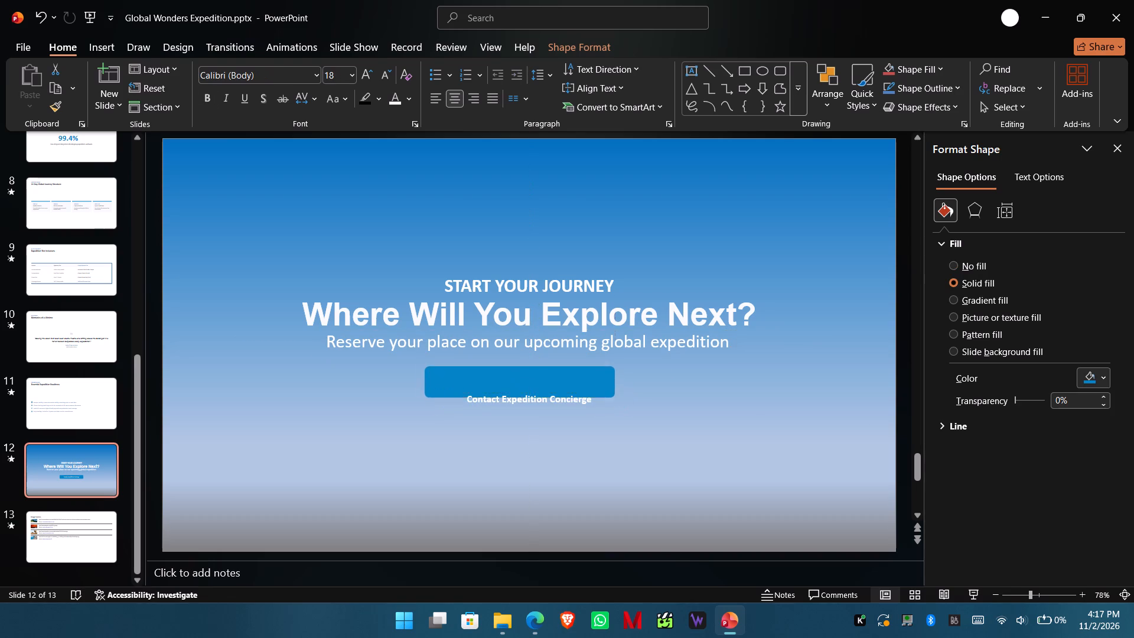
left_click_drag(555, 369, 557, 364)
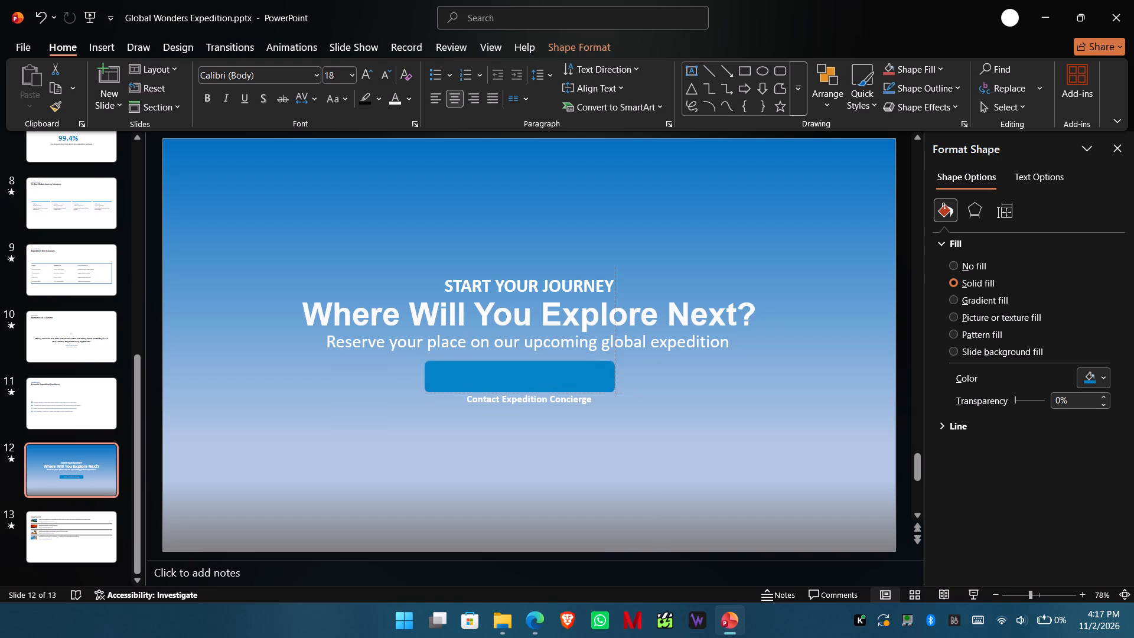
left_click_drag(557, 364, 568, 362)
left_click(537, 400)
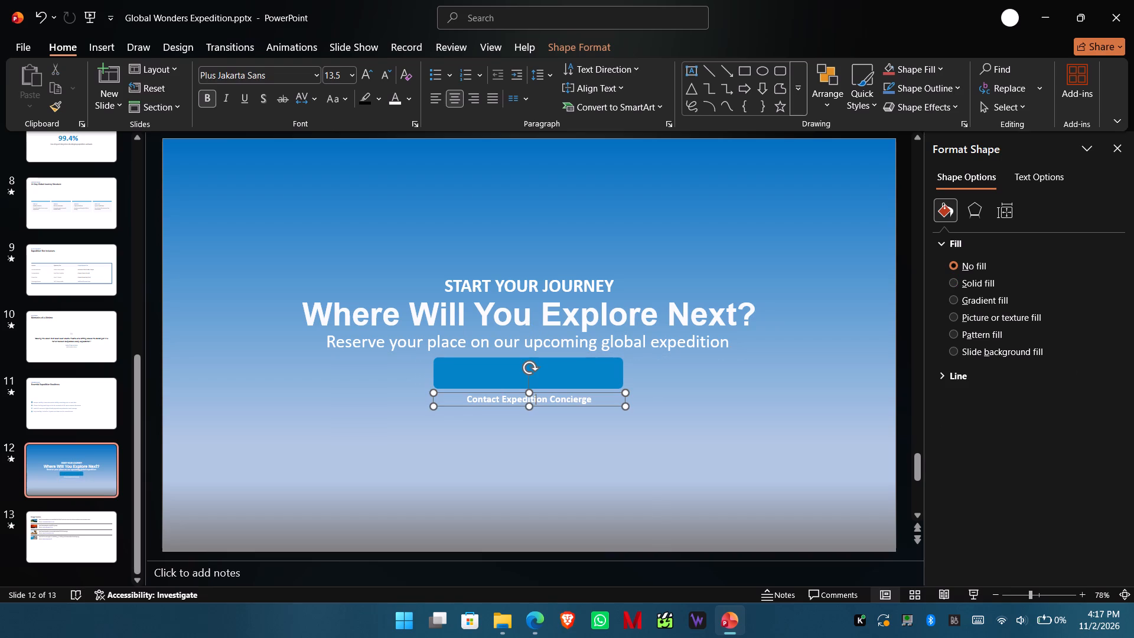
left_click_drag(541, 393, 542, 369)
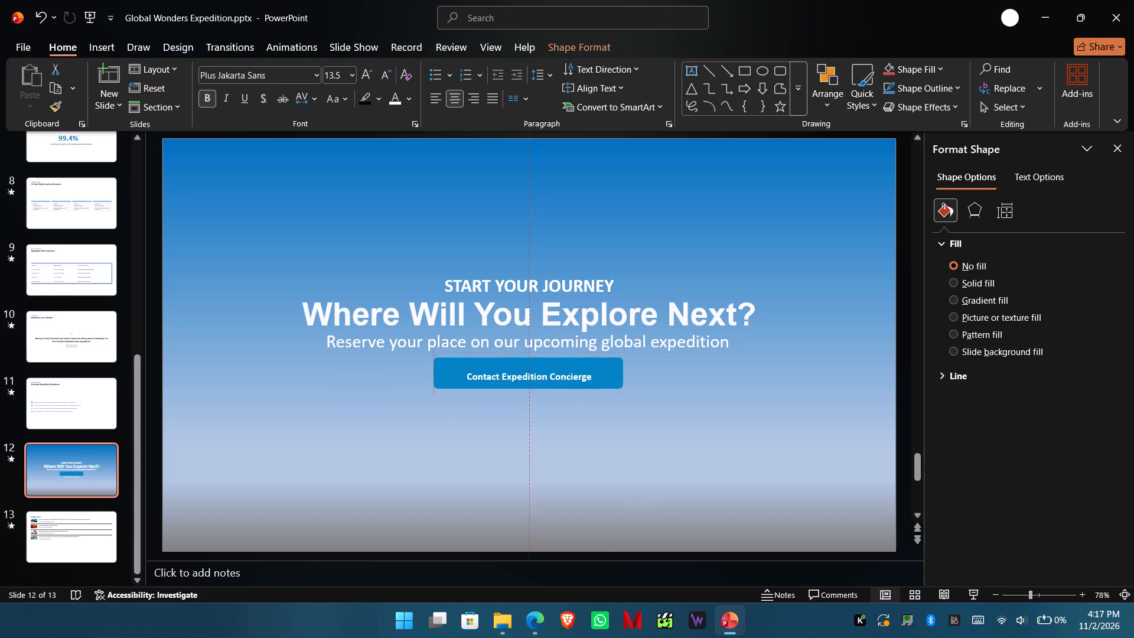
left_click_drag(542, 369, 539, 367)
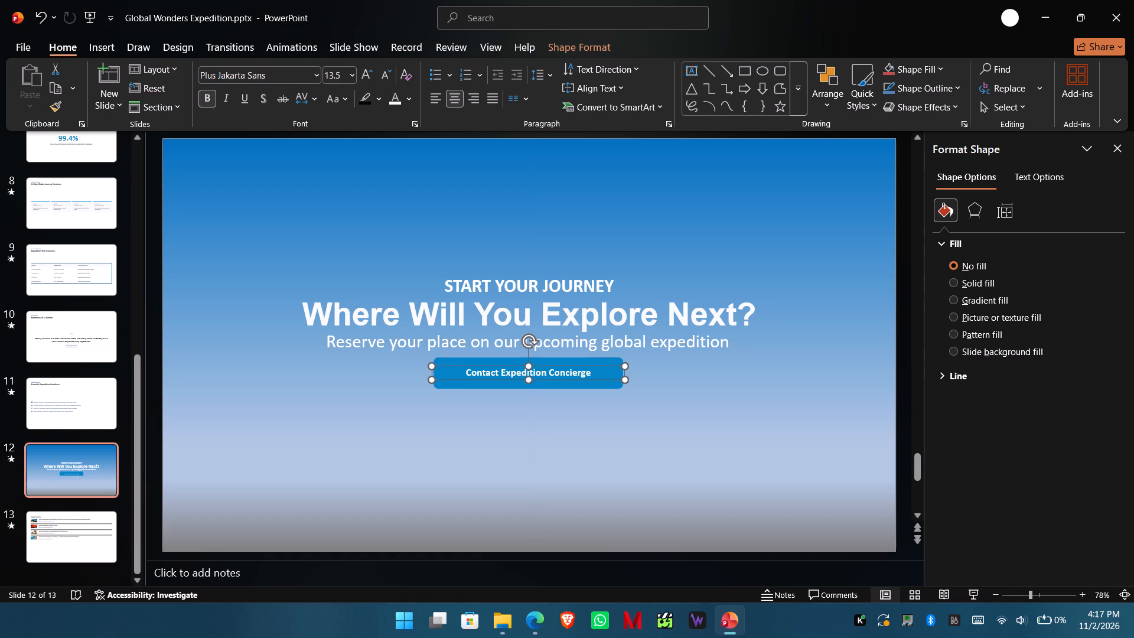
Set the font size of the whole "Contact Expedition Concierge" label to 16.
left_click(605, 370)
double_click(467, 375)
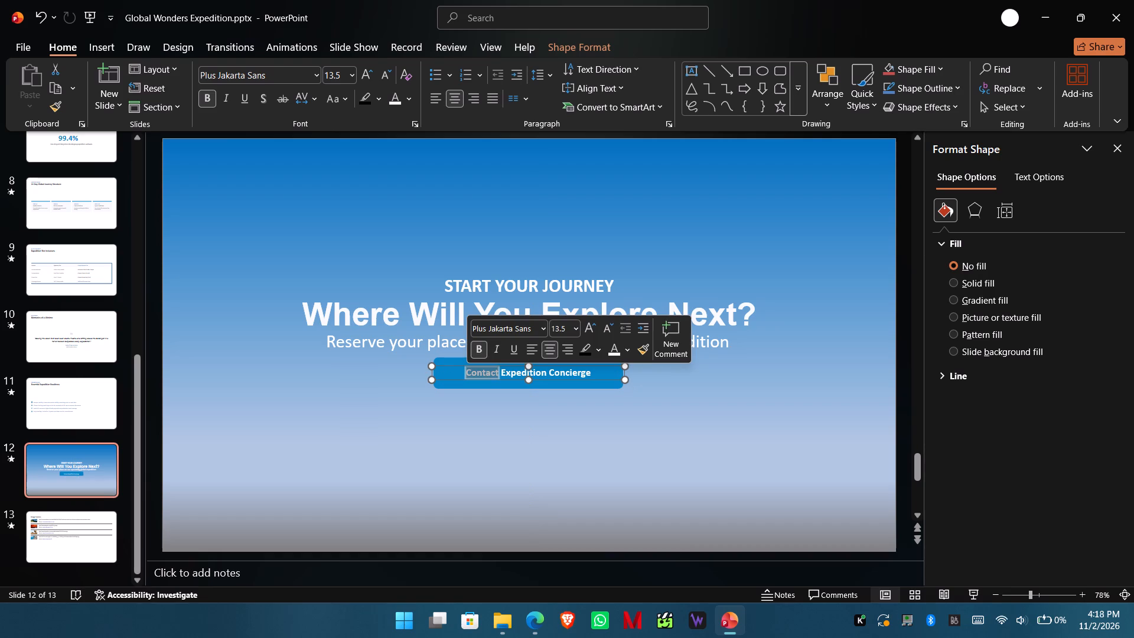
left_click(471, 371)
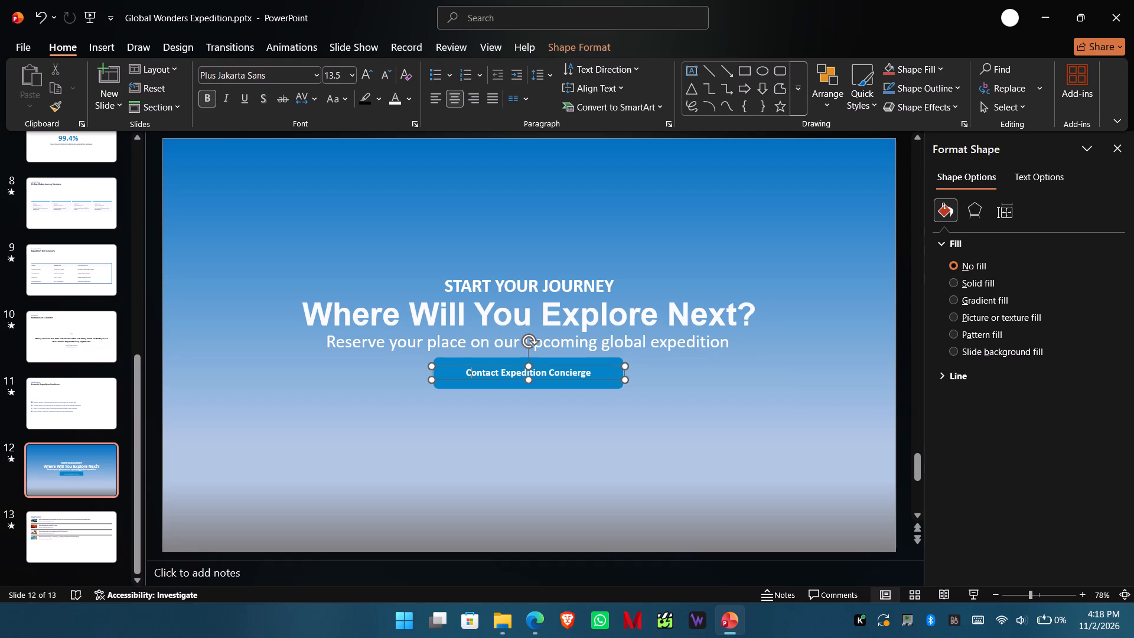
left_click(465, 373)
key("ctrl+a")
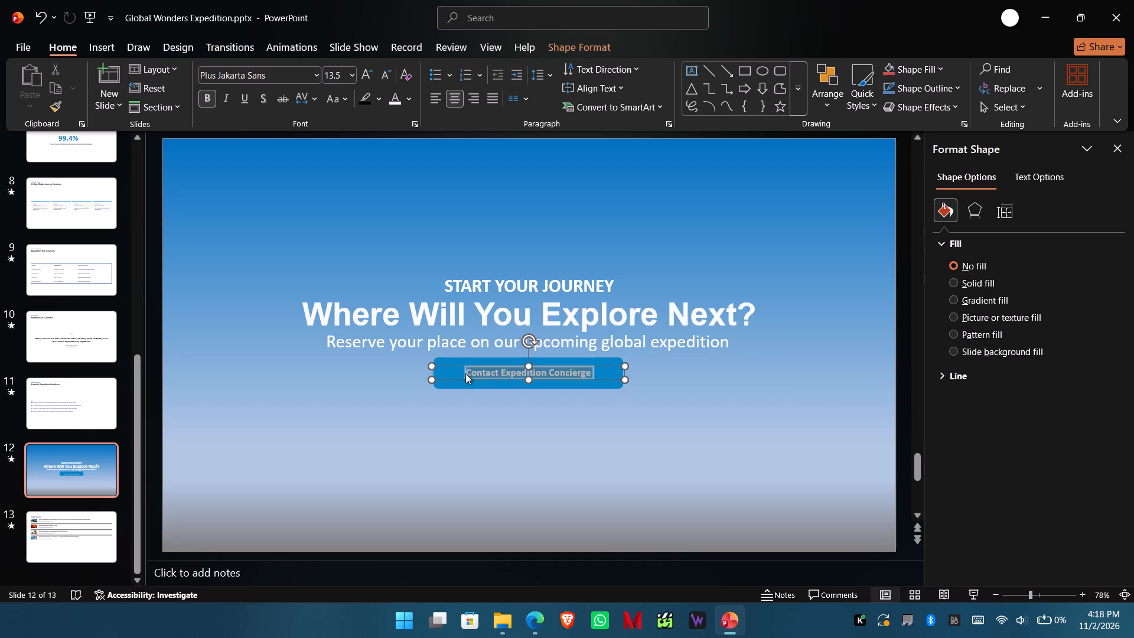
left_click(349, 76)
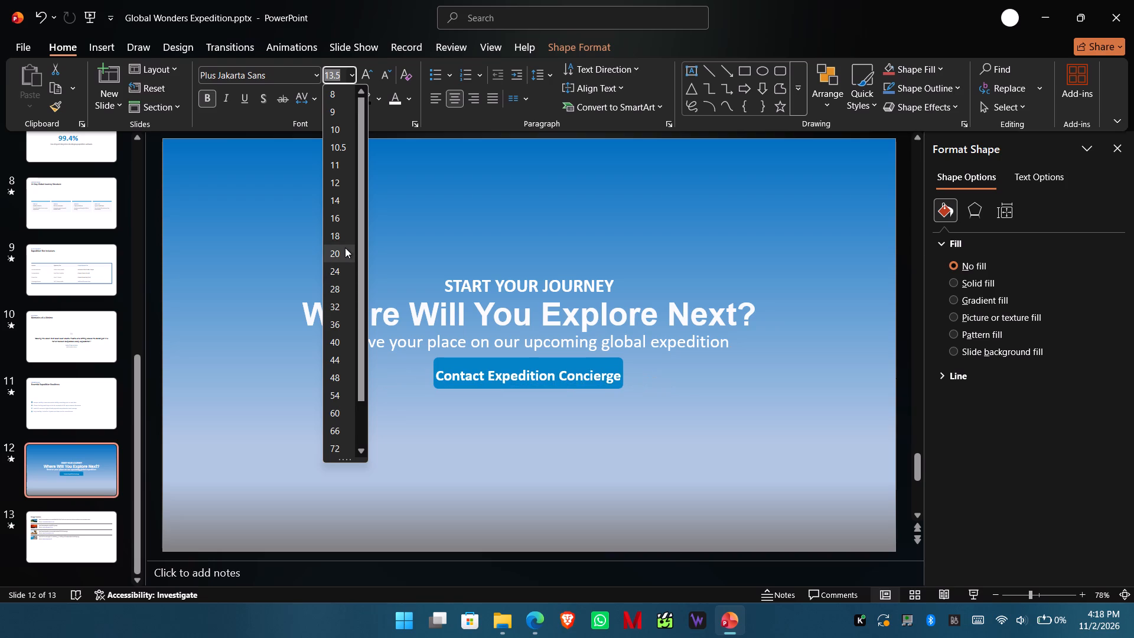
left_click(347, 215)
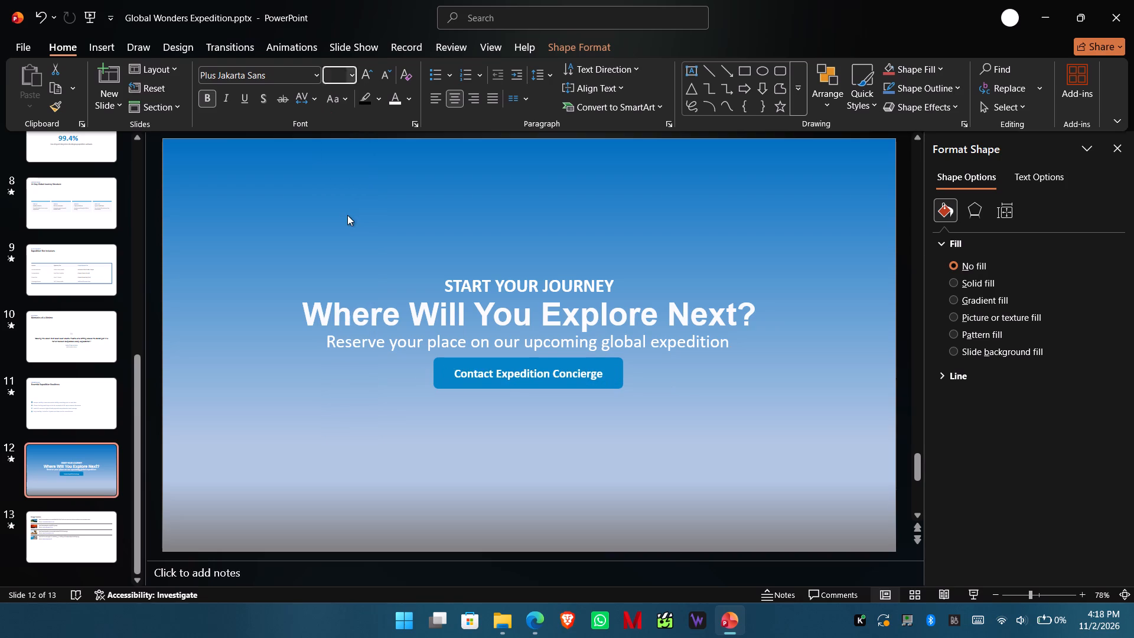
left_click(686, 402)
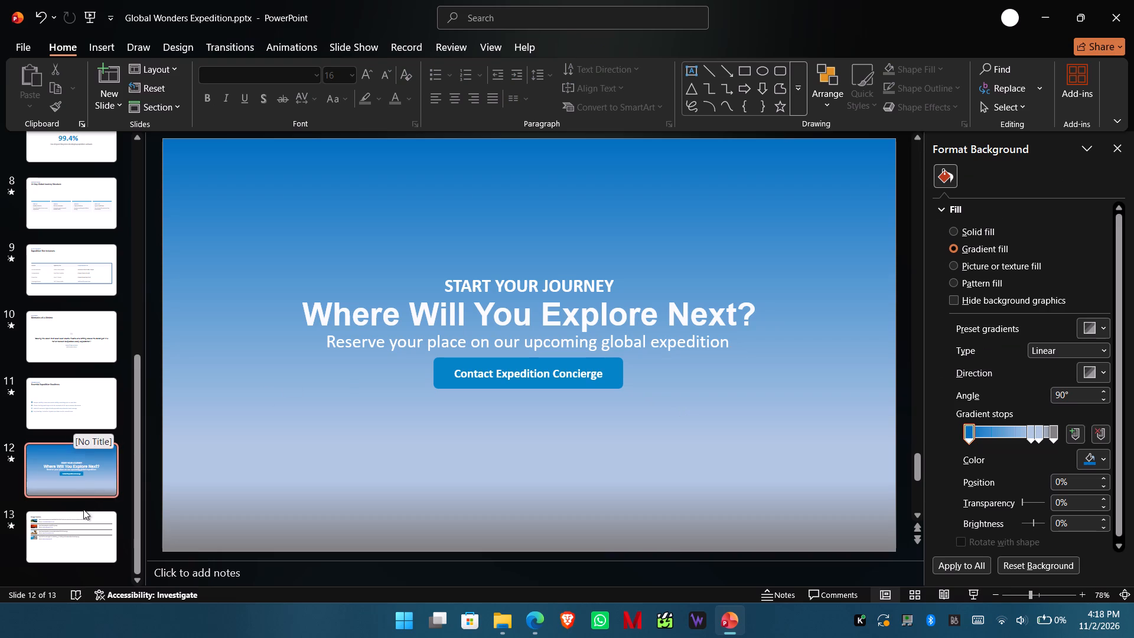
Look through slides 2, 13, 12, 11 and 10 to review their current backgrounds and layout.
scroll(93, 242, "up", 1)
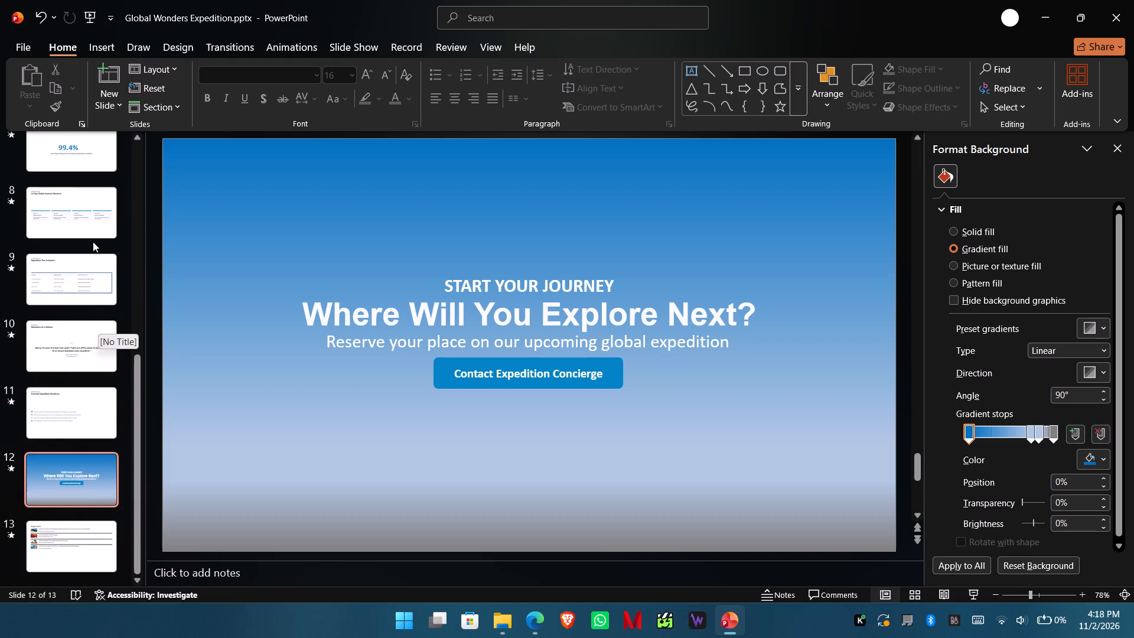
scroll(93, 242, "up", 2)
left_click(100, 191)
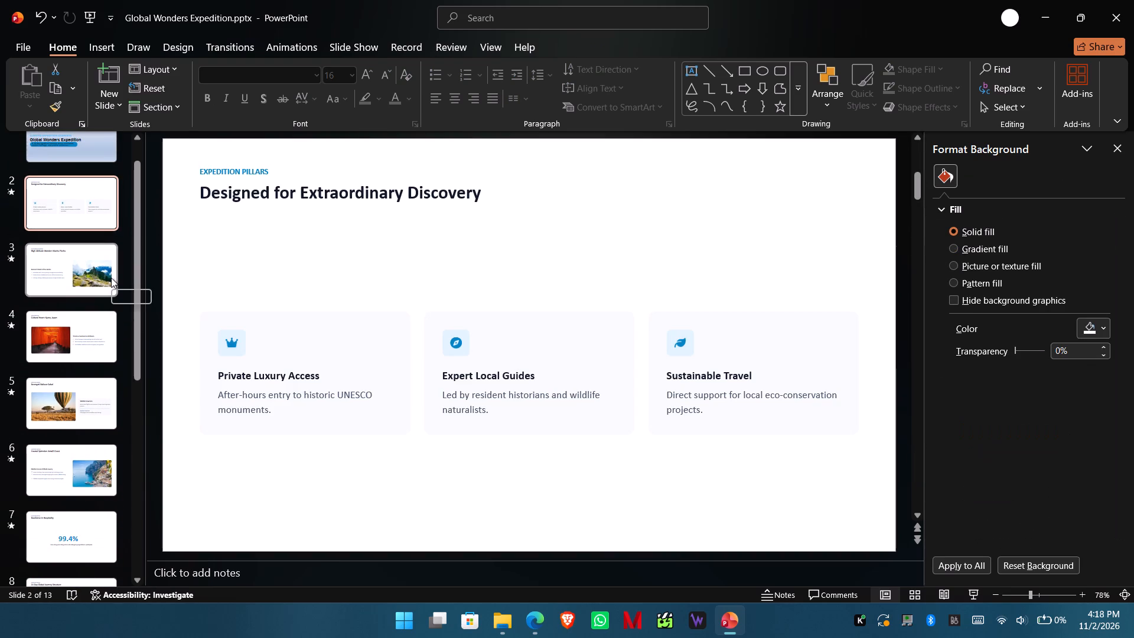
scroll(116, 266, "down", 5)
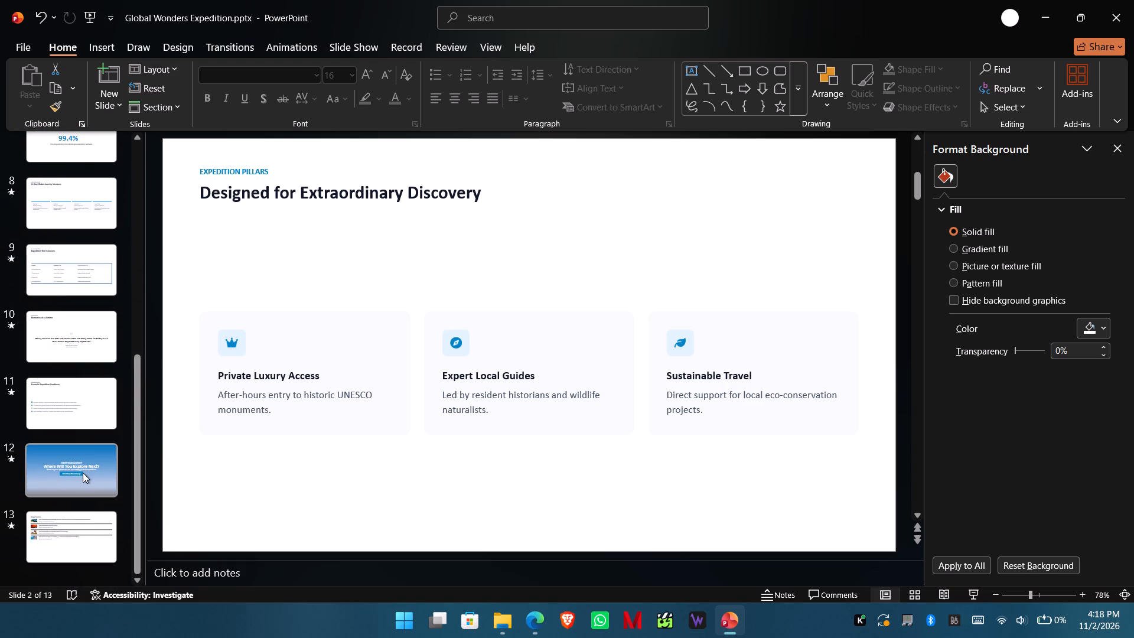
left_click(74, 530)
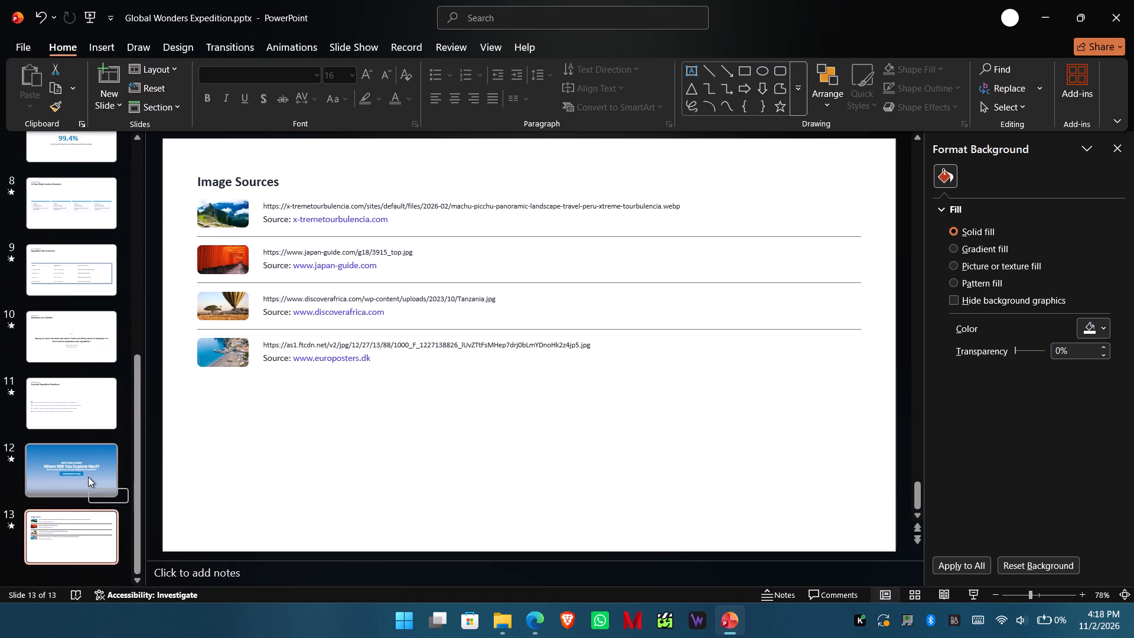
left_click(88, 477)
left_click(94, 412)
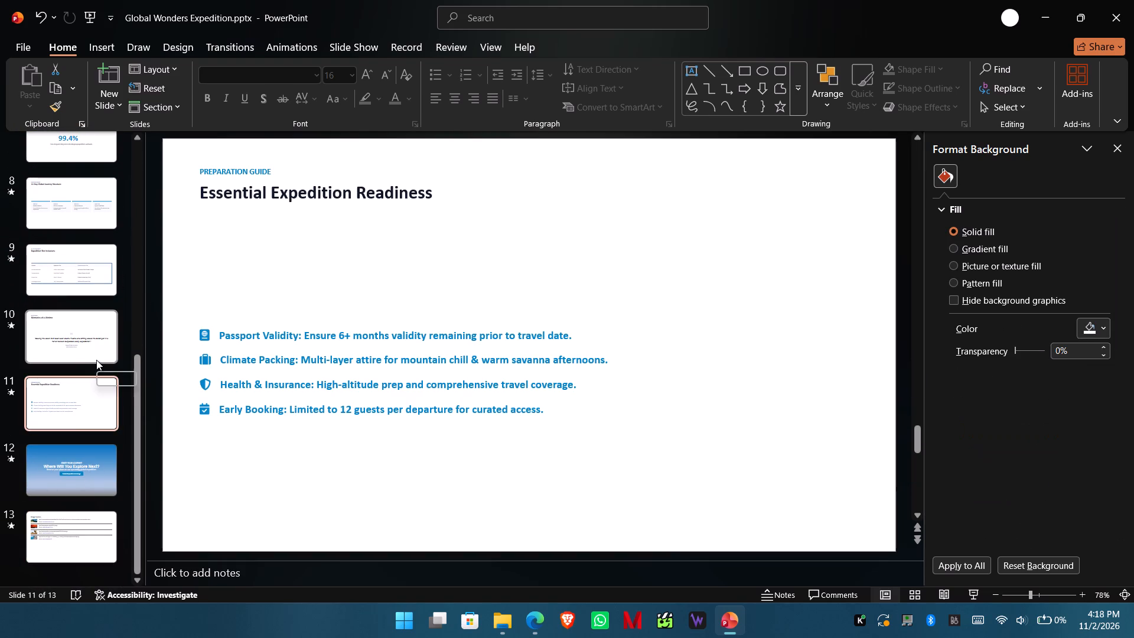
left_click(96, 360)
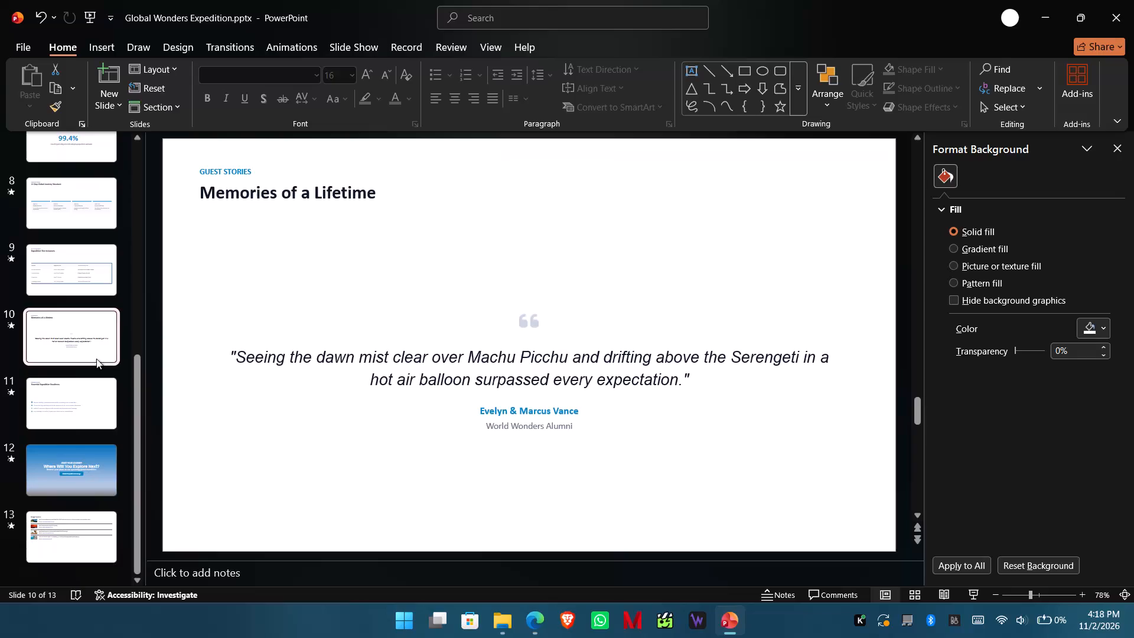
Preview the title slide's current Origami transition and page through the first three slides.
scroll(96, 359, "up", 5)
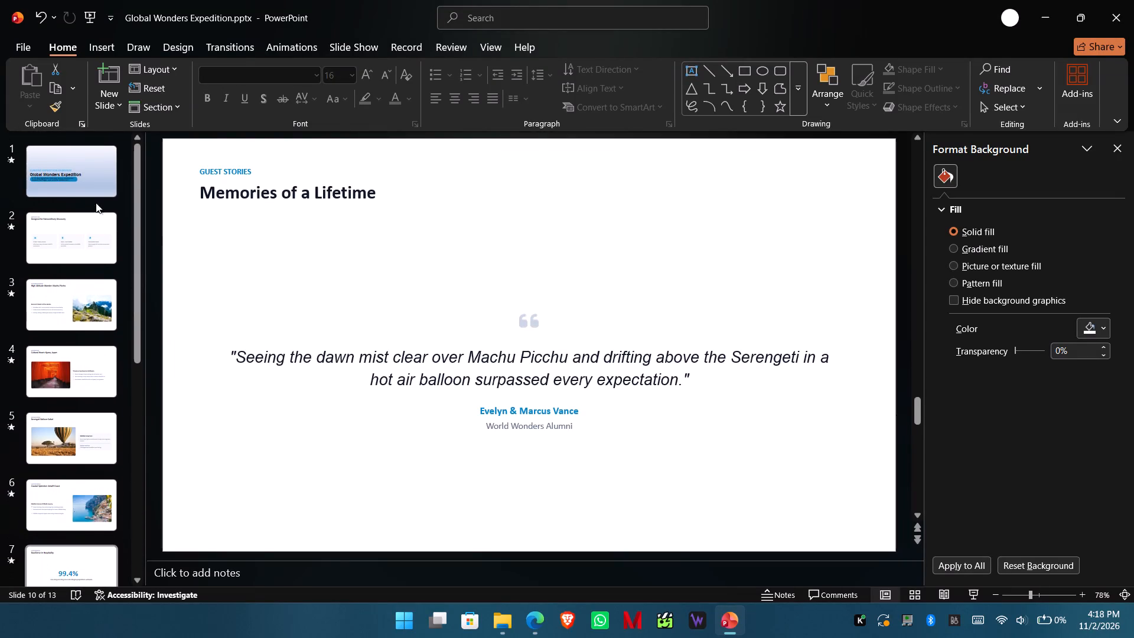
left_click(91, 186)
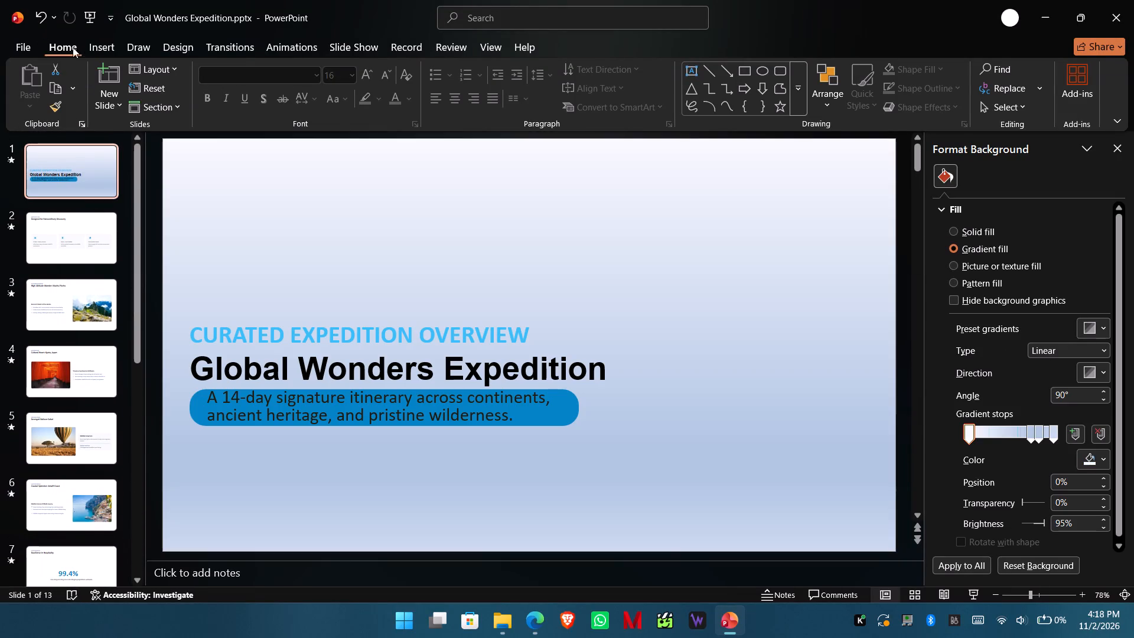
left_click(137, 50)
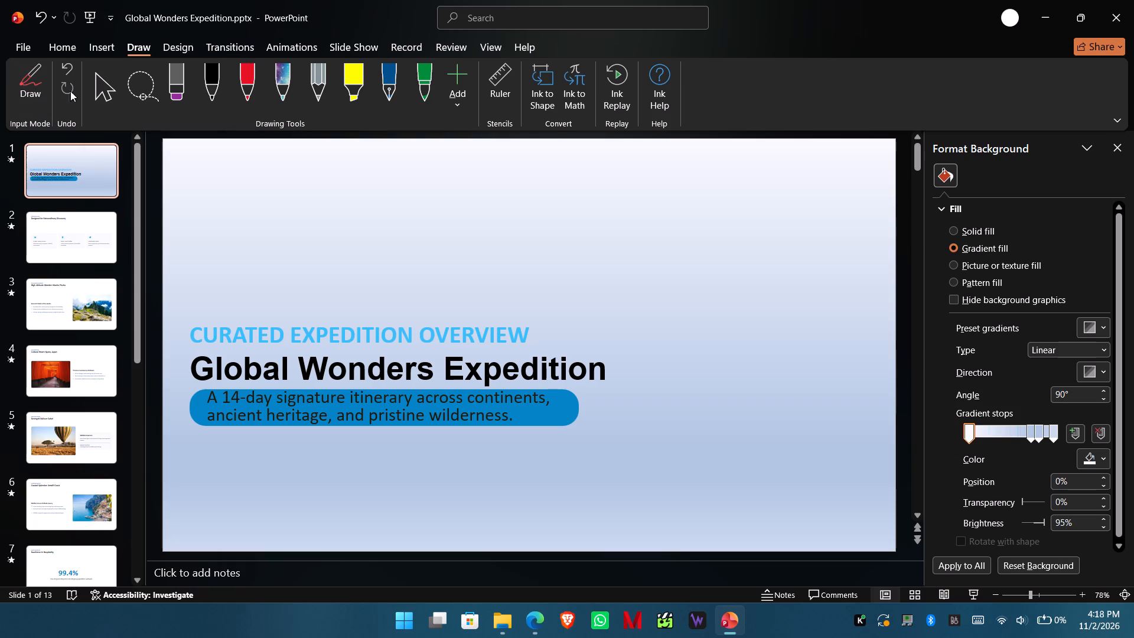
left_click(57, 45)
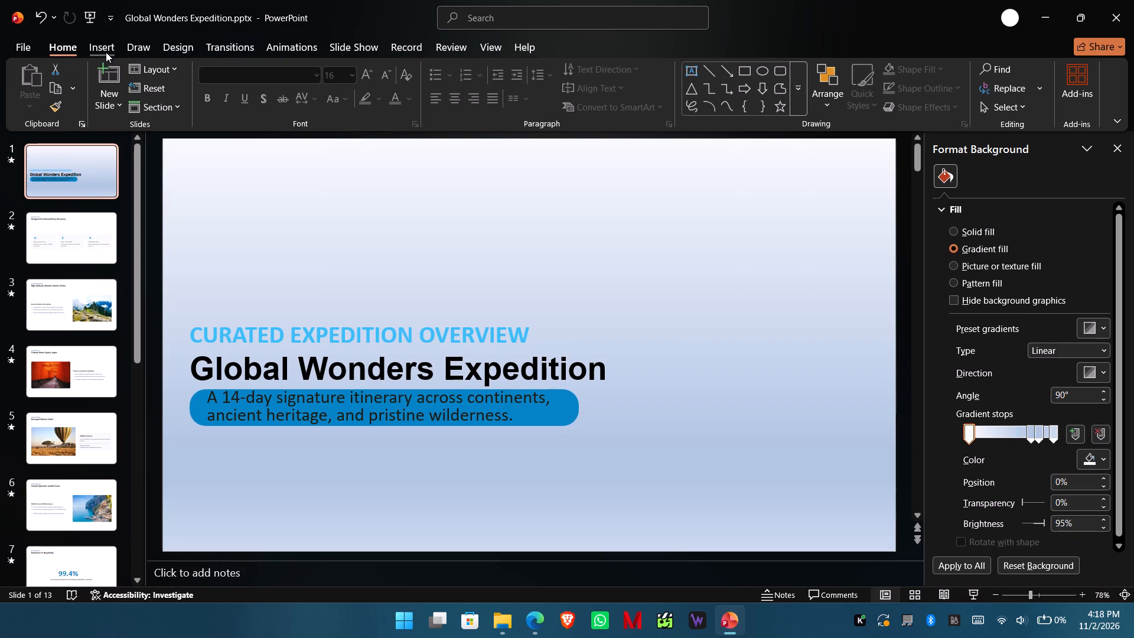
left_click(134, 48)
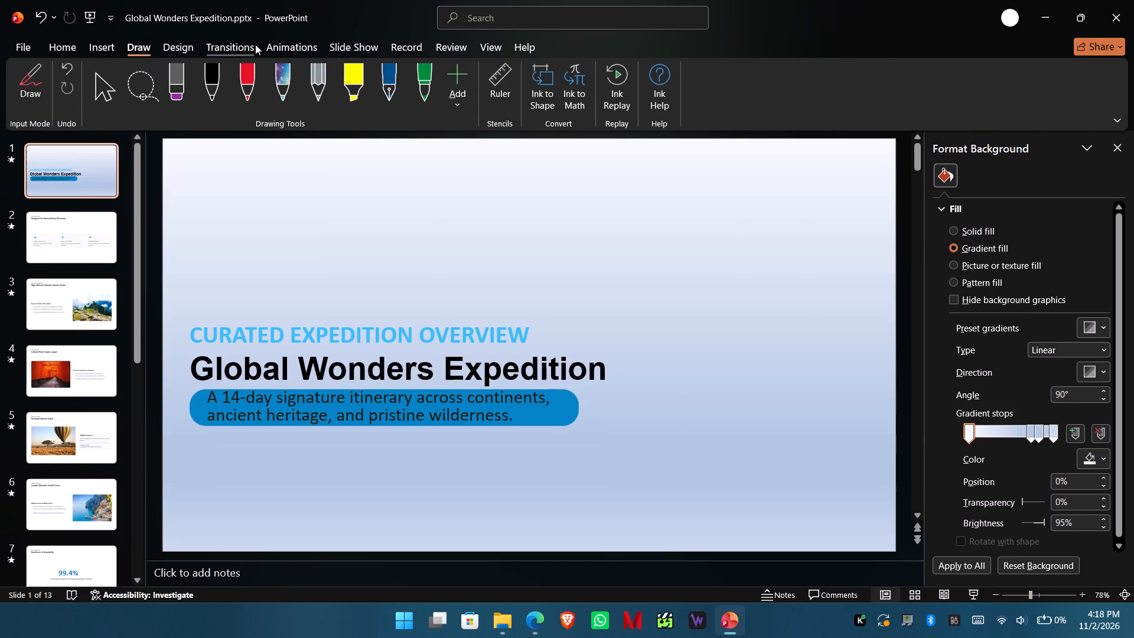
left_click(243, 52)
left_click(32, 77)
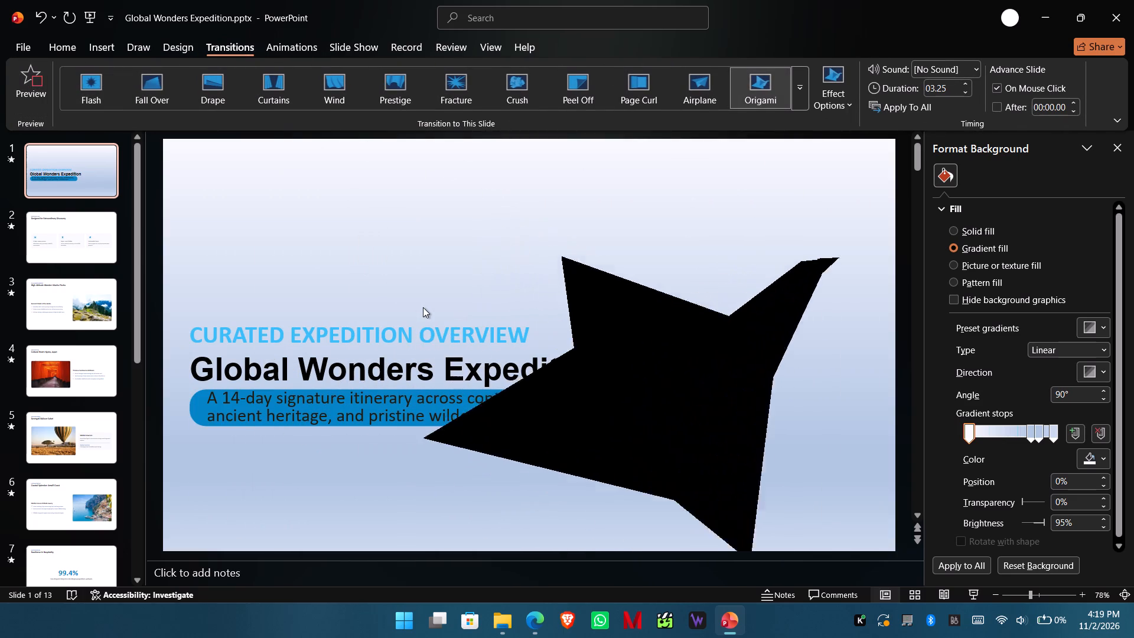
key("space")
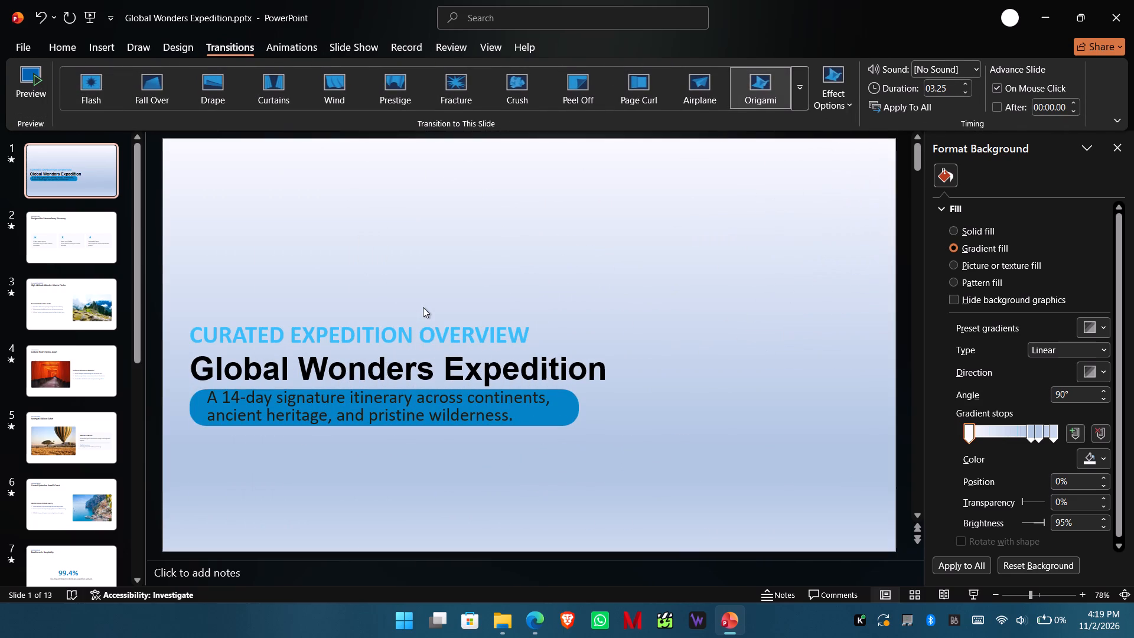
key("Down")
key("Return")
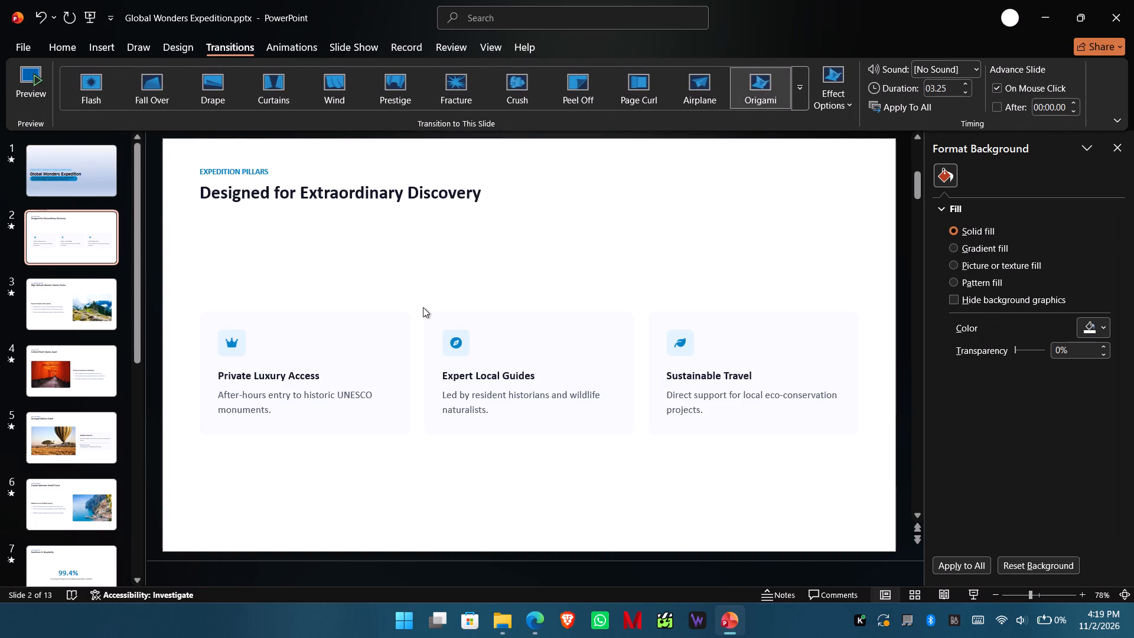
key("BackSpace")
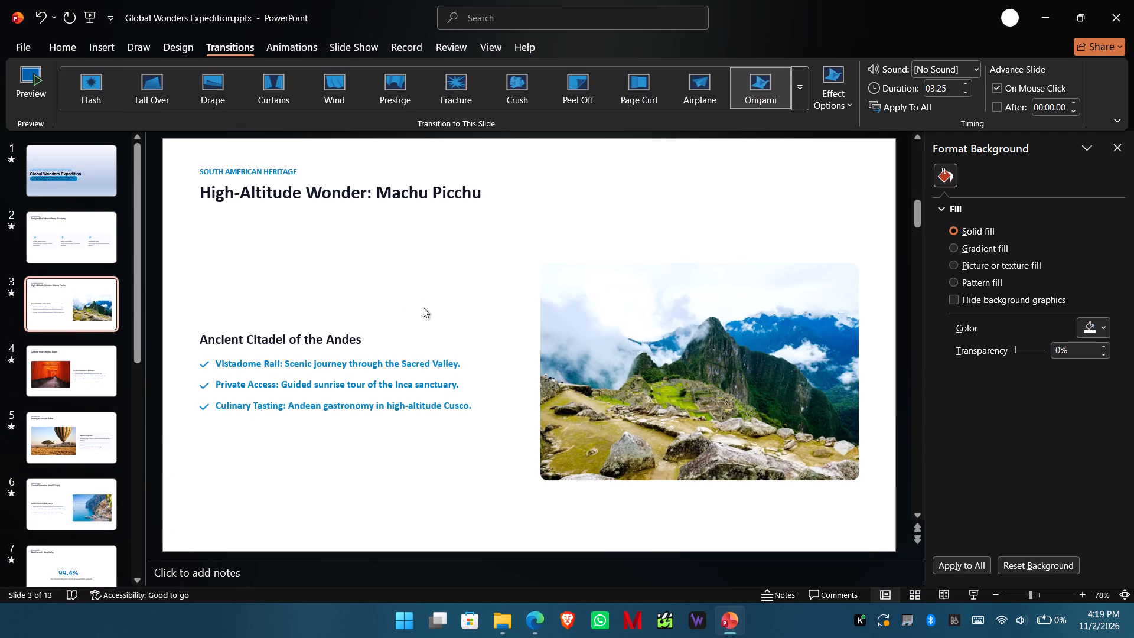
key("Up")
key("Up")
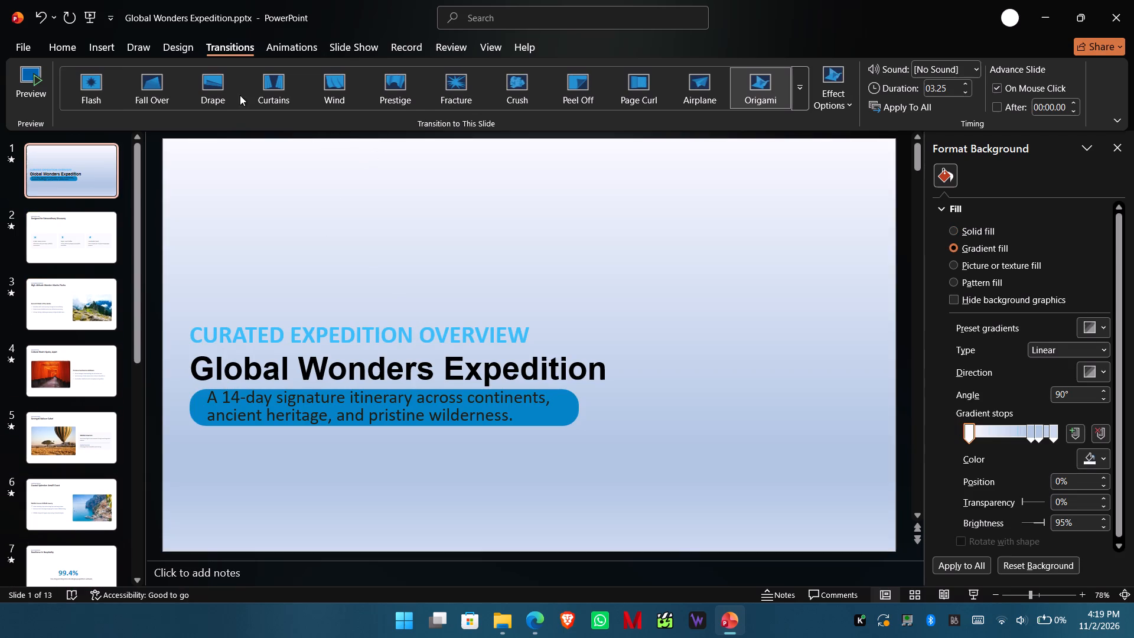
Select all slides in the deck.
right_click(76, 161)
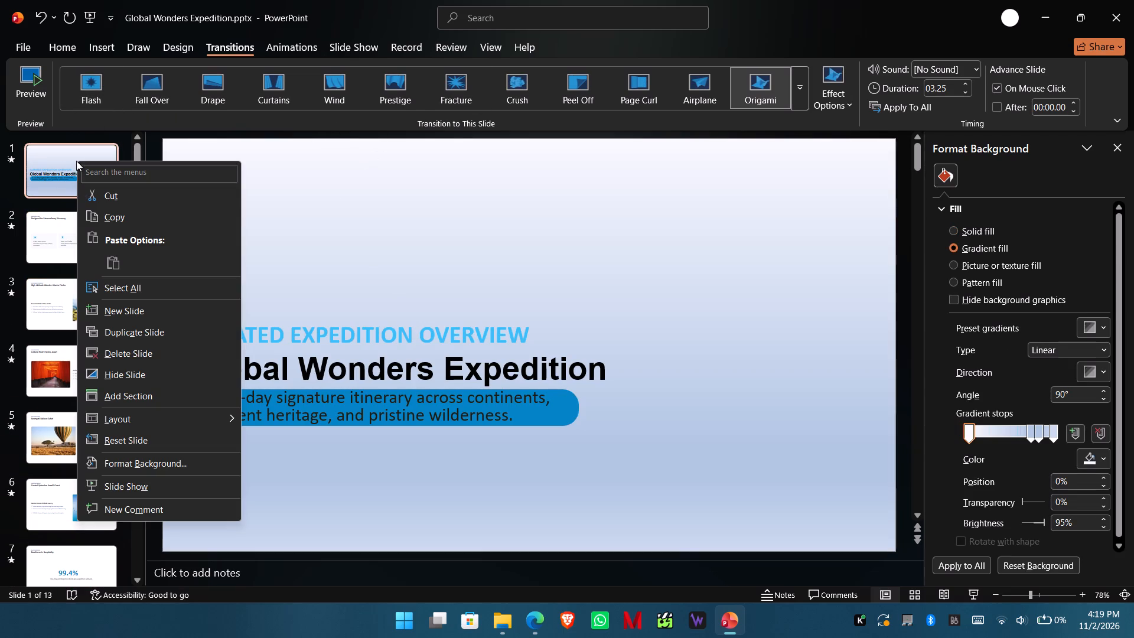
left_click(126, 287)
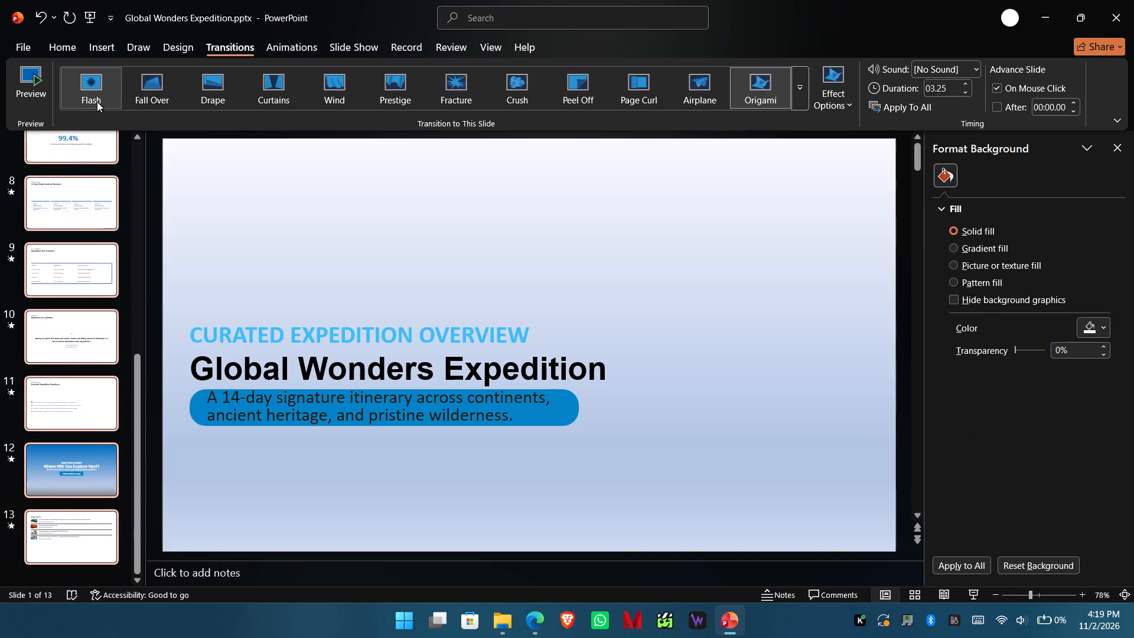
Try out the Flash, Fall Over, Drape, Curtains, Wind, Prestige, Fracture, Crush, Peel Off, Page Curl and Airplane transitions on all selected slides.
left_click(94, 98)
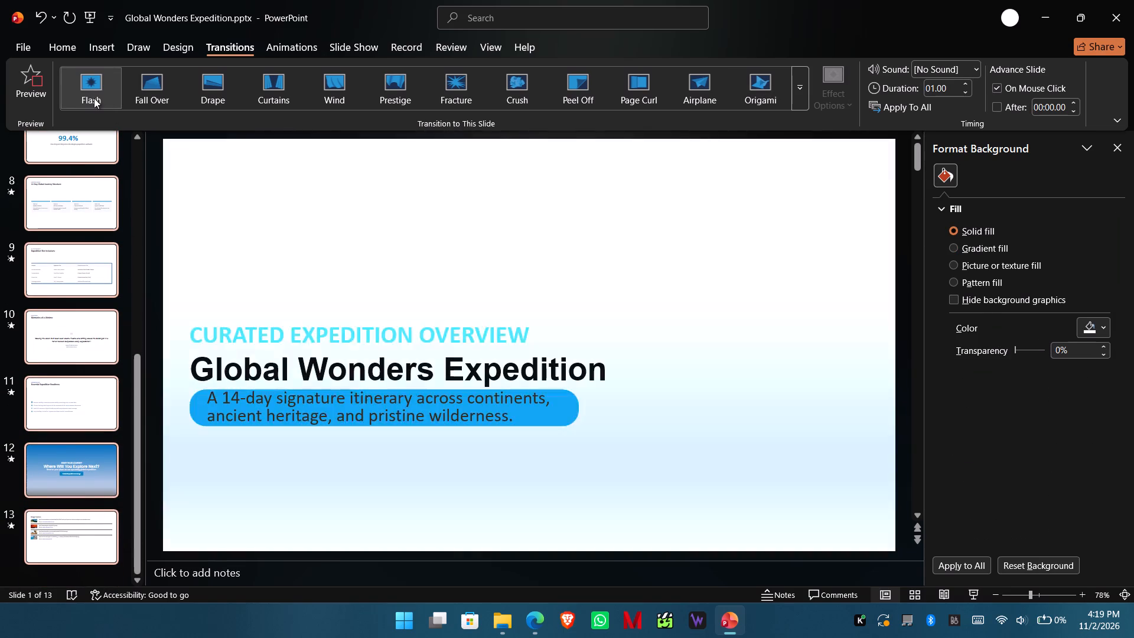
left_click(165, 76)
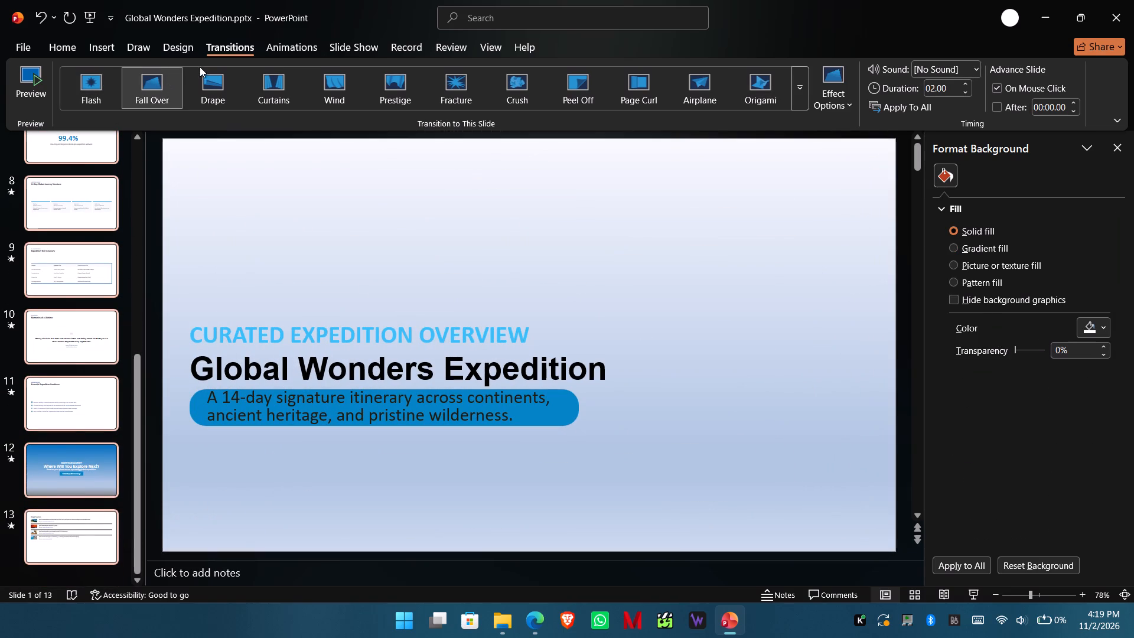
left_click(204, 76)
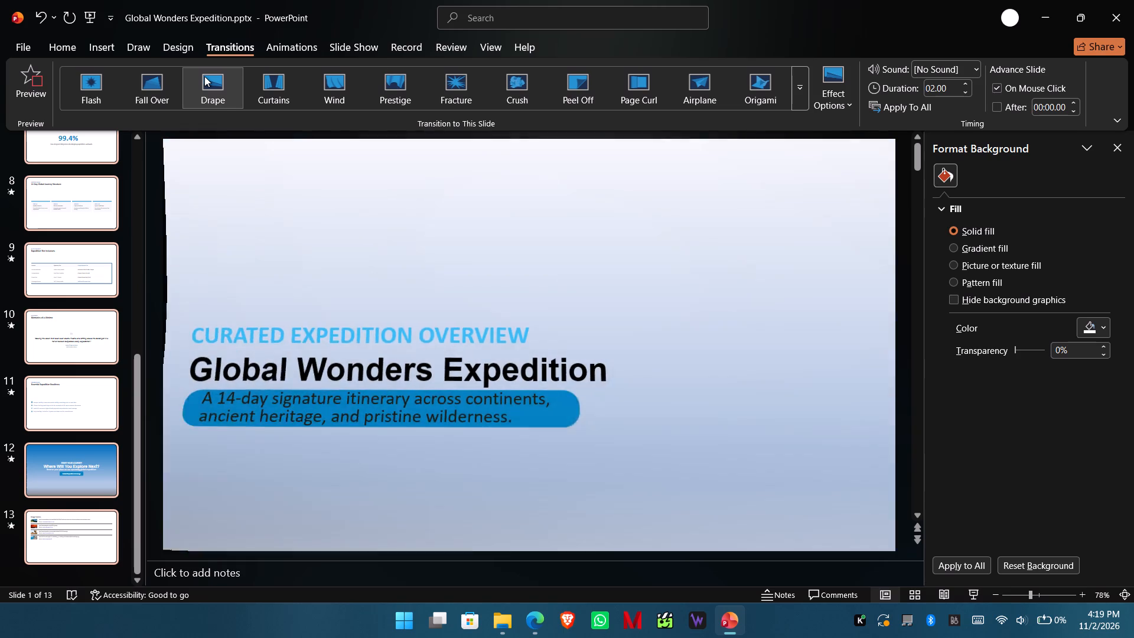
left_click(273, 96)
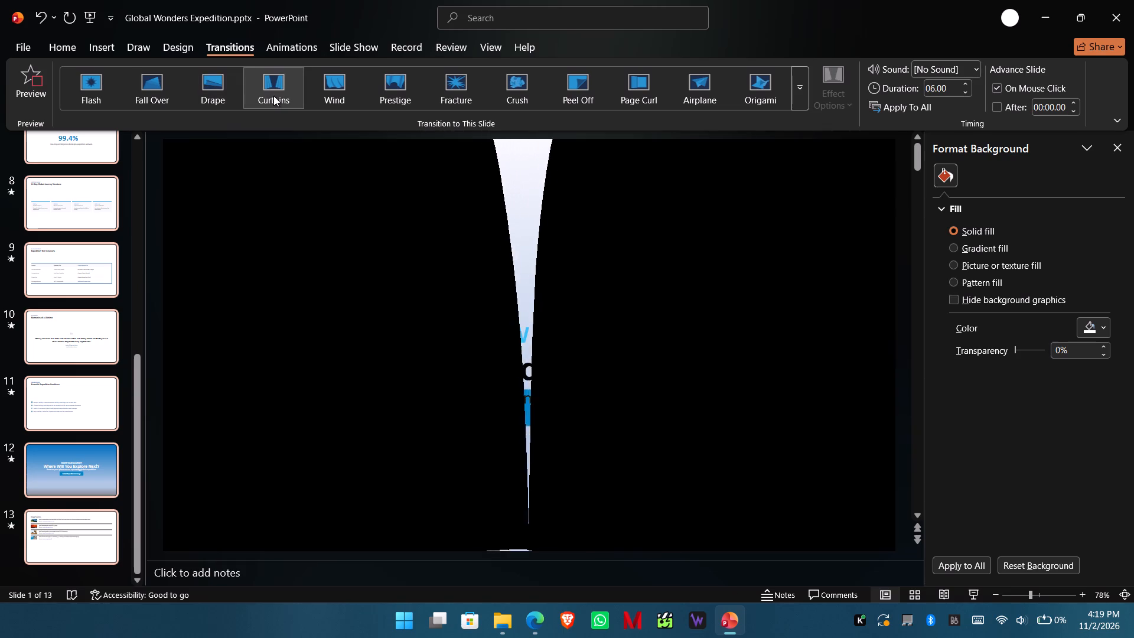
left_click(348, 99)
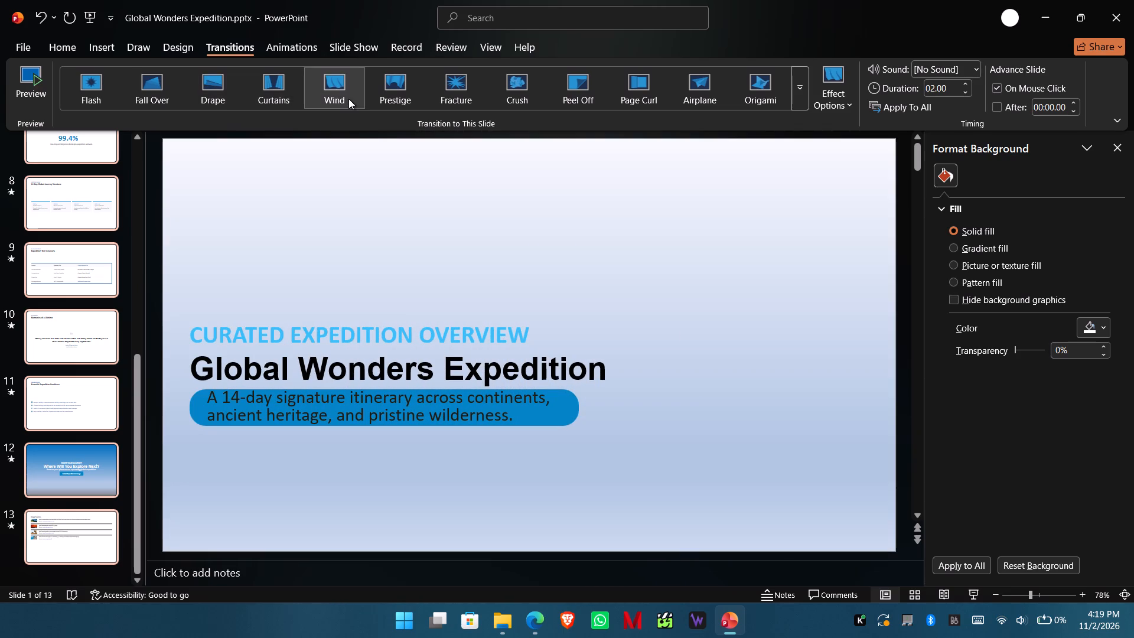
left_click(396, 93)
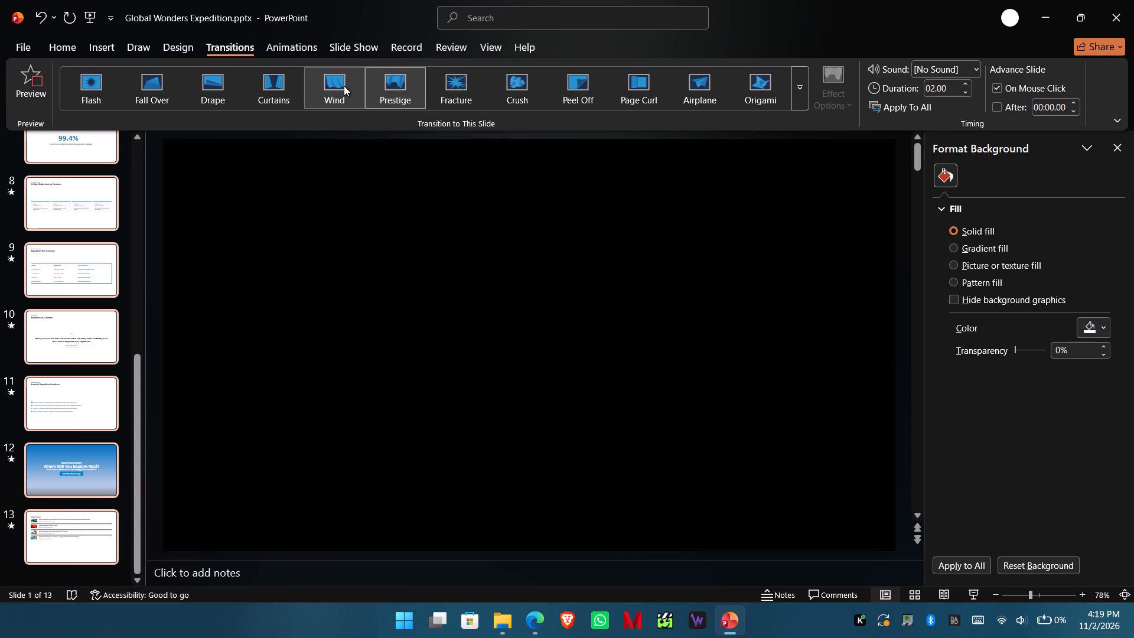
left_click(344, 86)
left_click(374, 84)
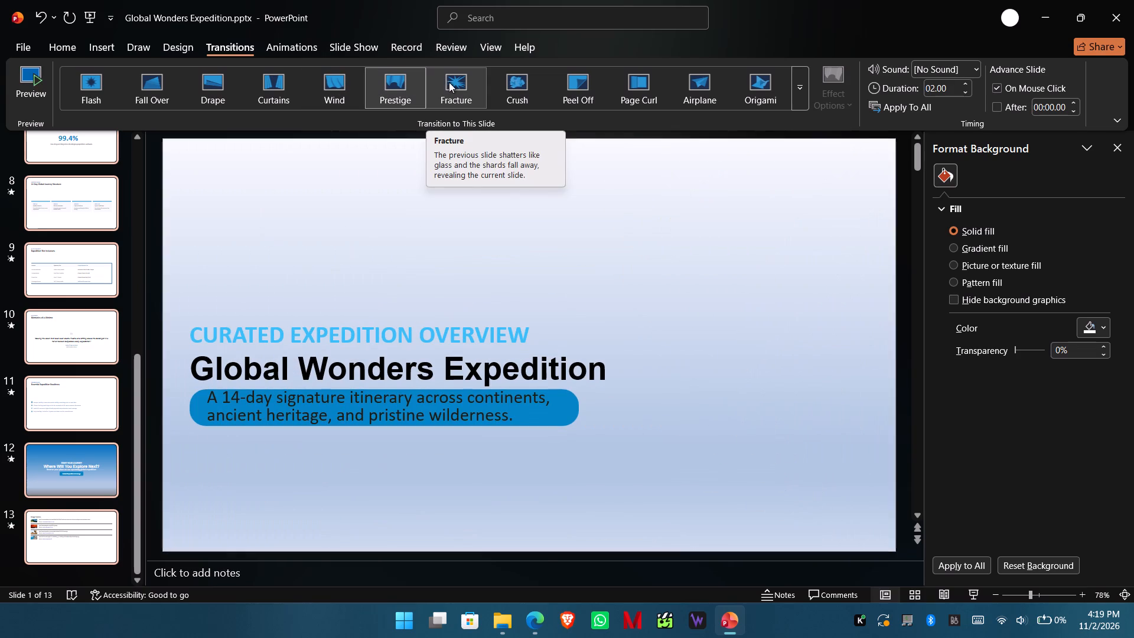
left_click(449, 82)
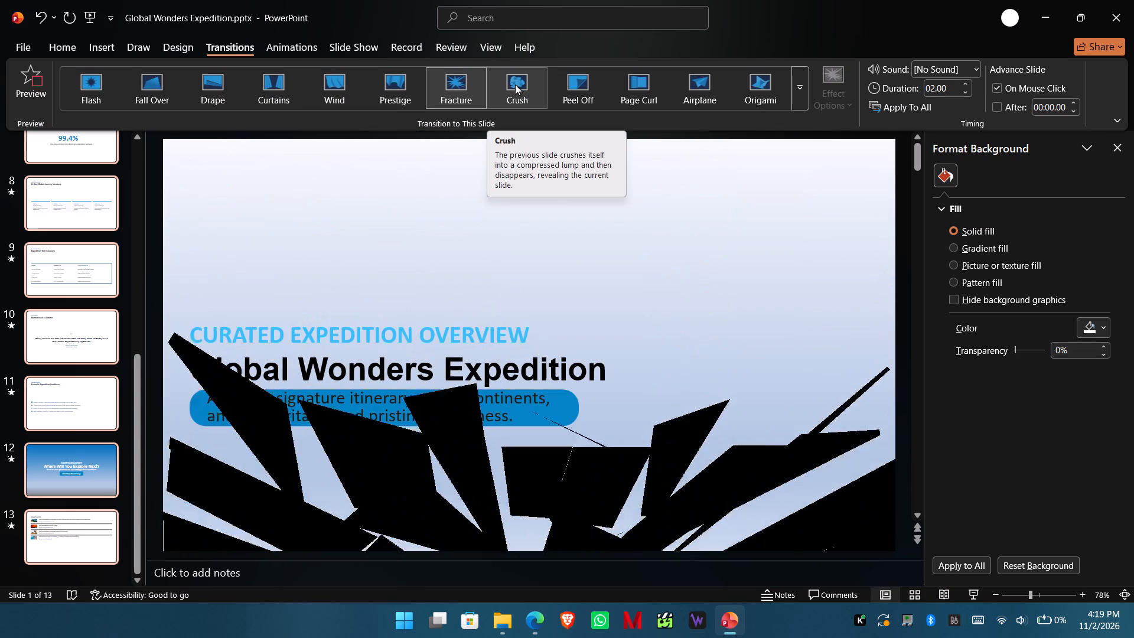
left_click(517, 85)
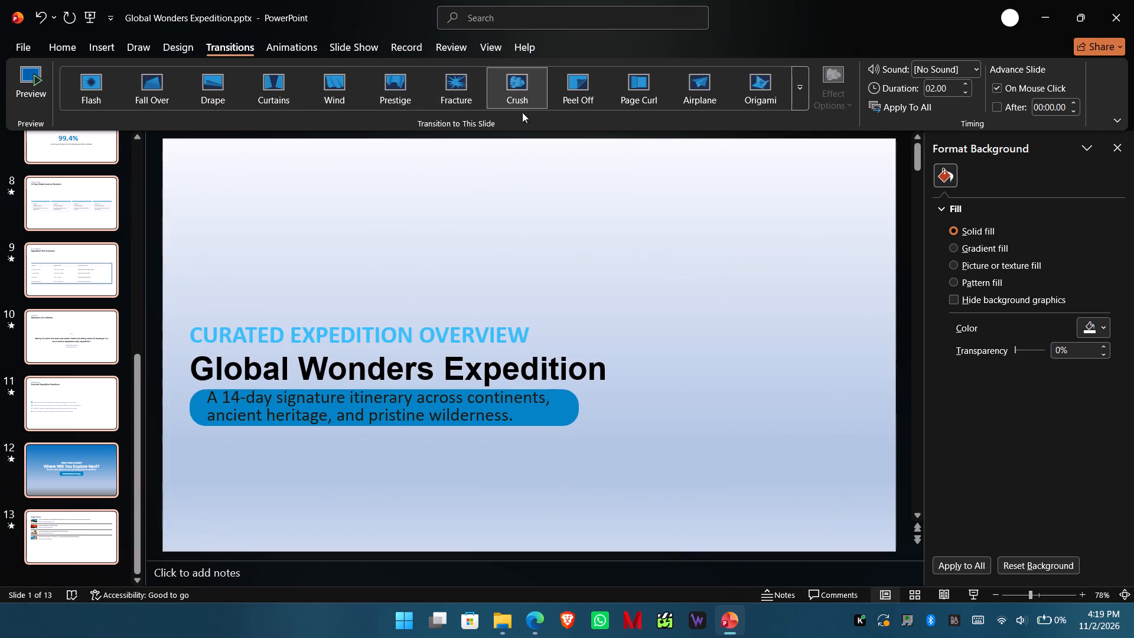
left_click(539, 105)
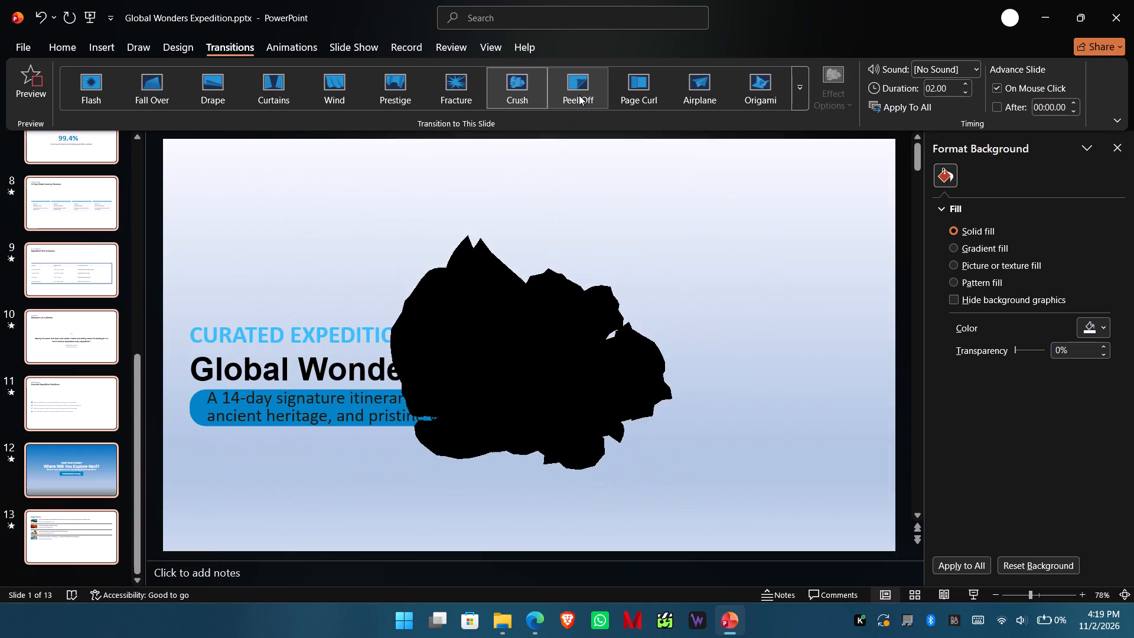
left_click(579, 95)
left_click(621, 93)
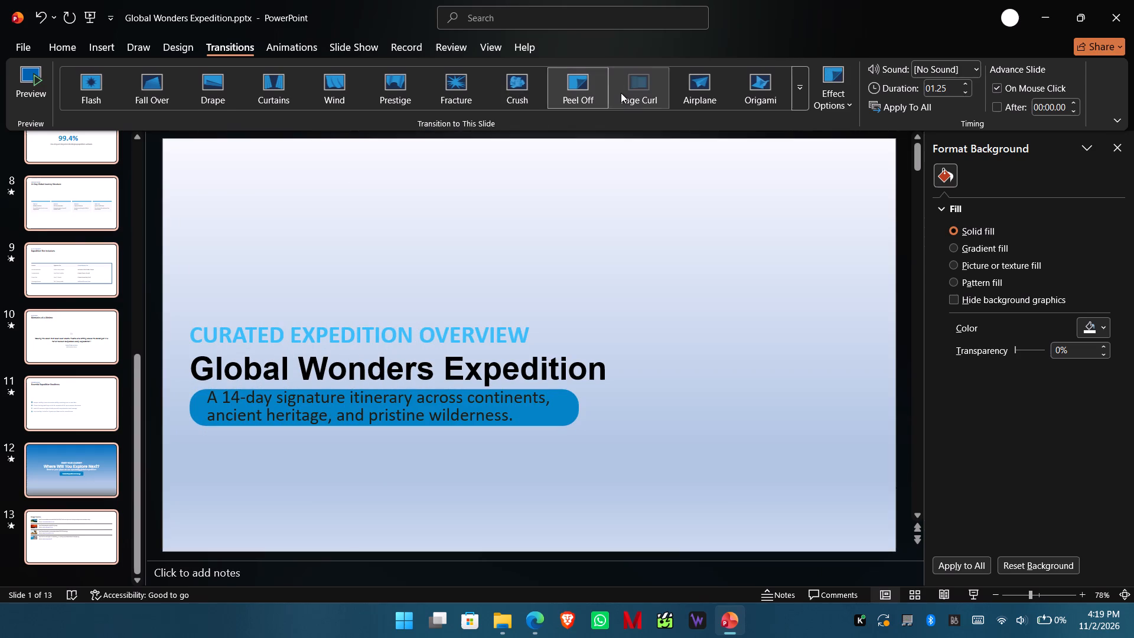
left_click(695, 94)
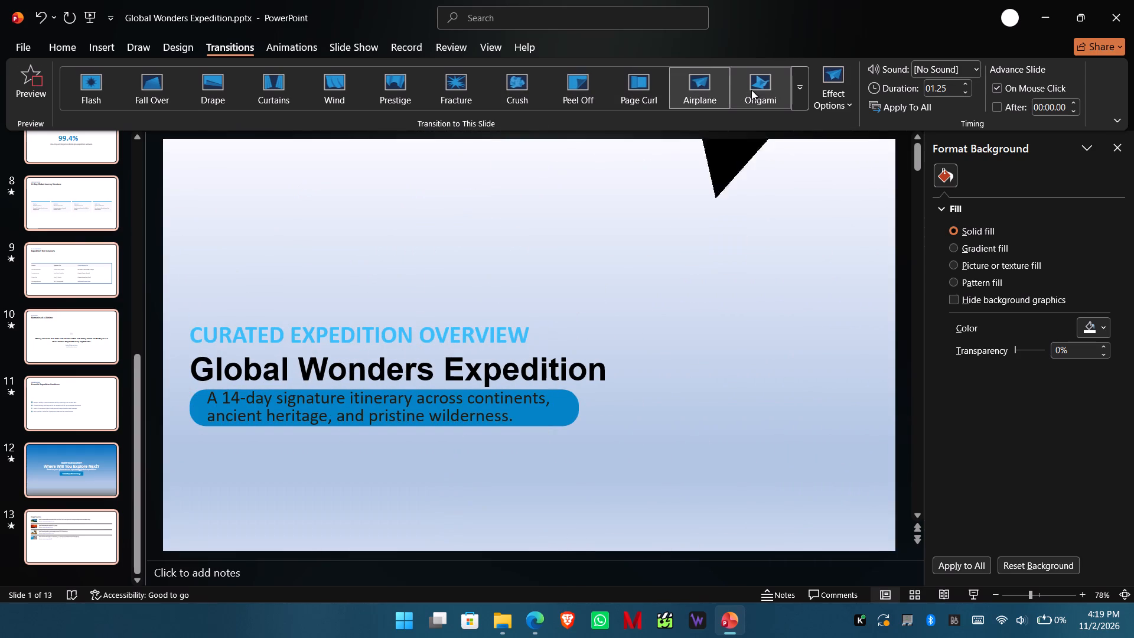
Apply the Window transition from the Dynamic Content group to all selected slides.
left_click(800, 93)
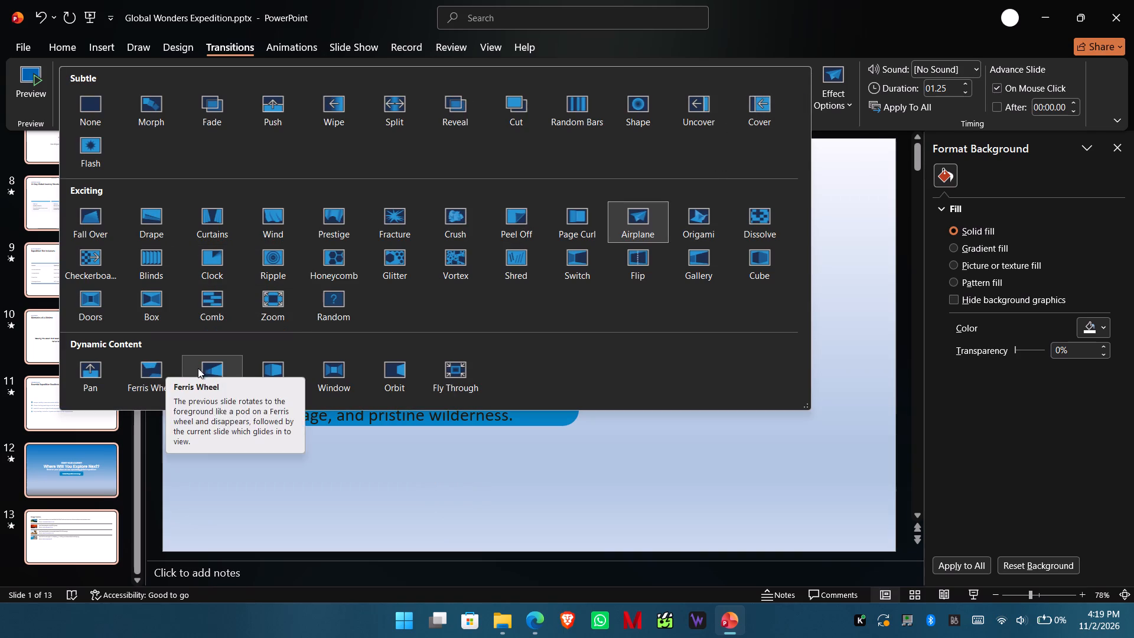
left_click(342, 369)
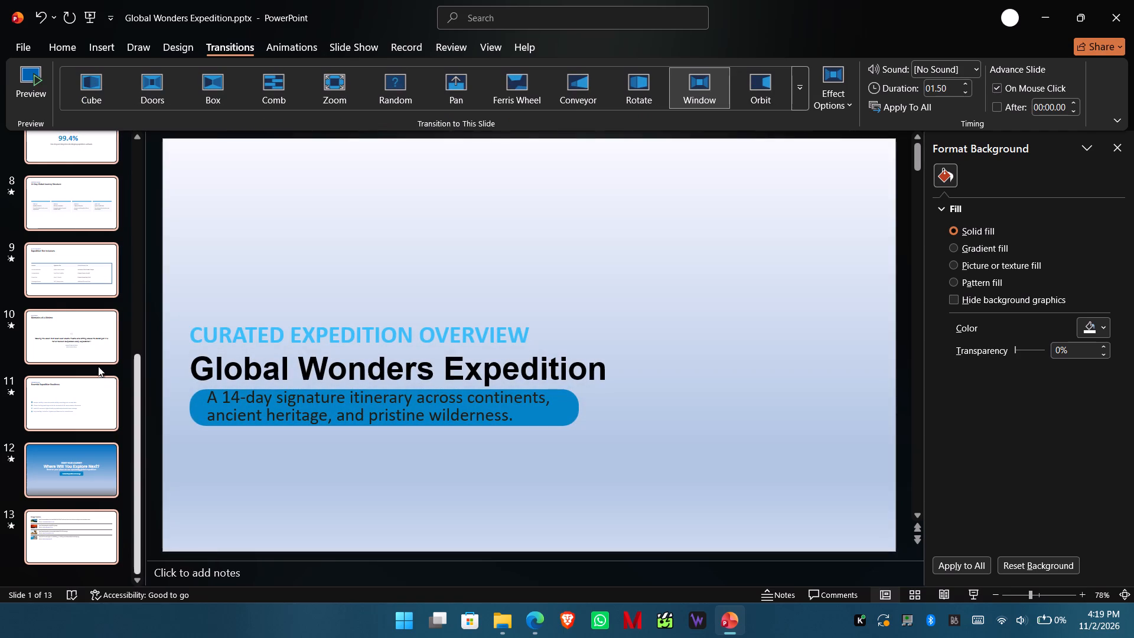
Preview the Window transition on the title slide alone.
scroll(96, 361, "up", 5)
left_click(99, 172)
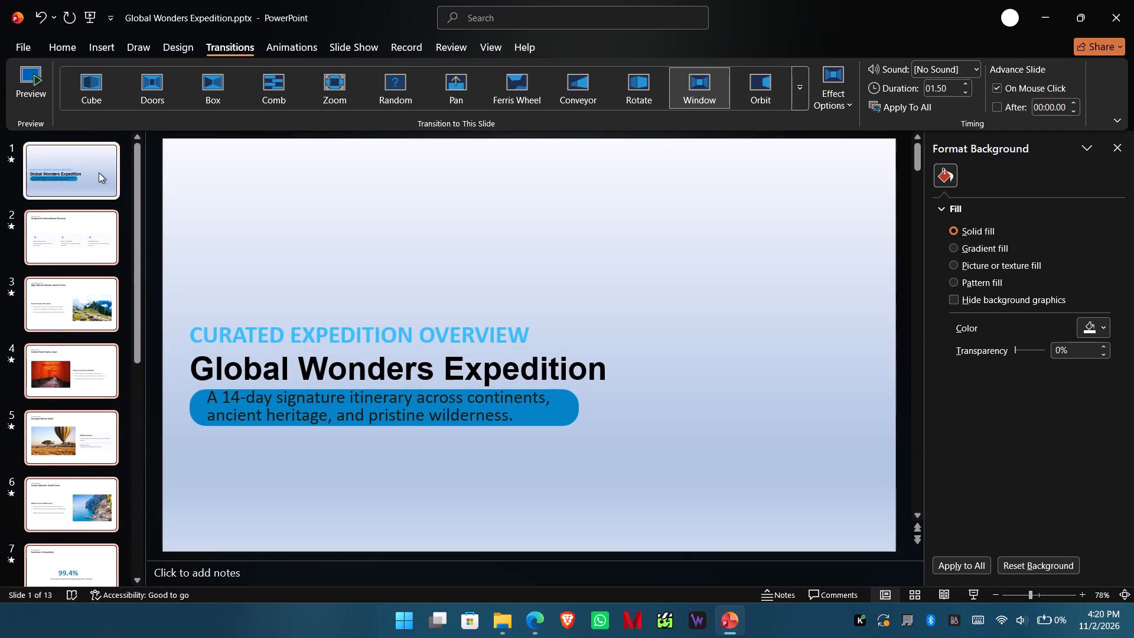
left_click(39, 89)
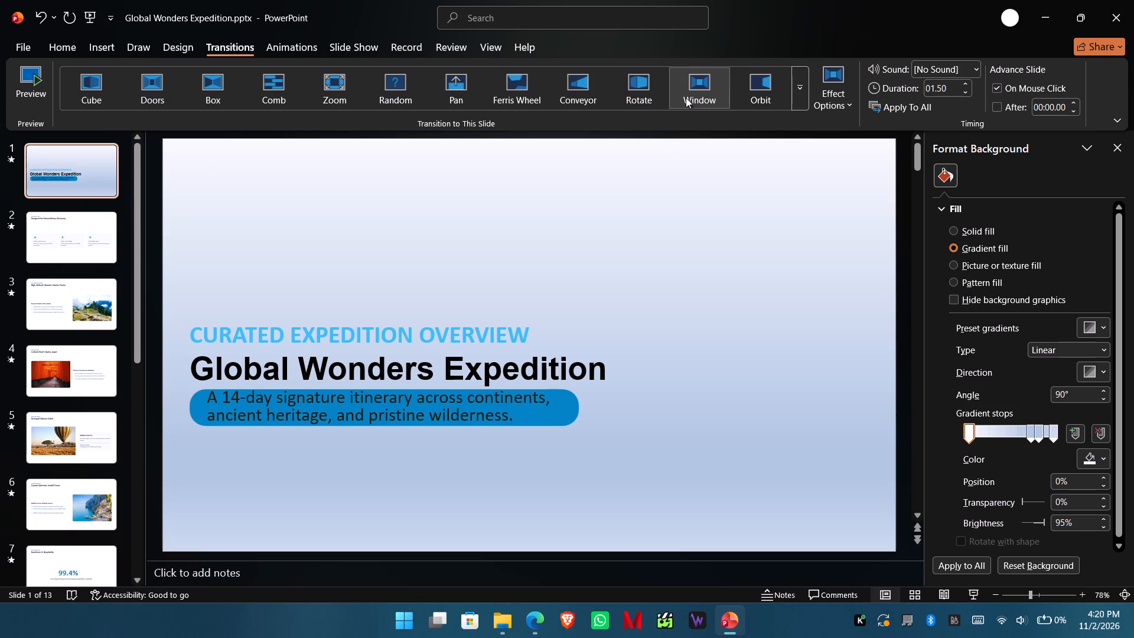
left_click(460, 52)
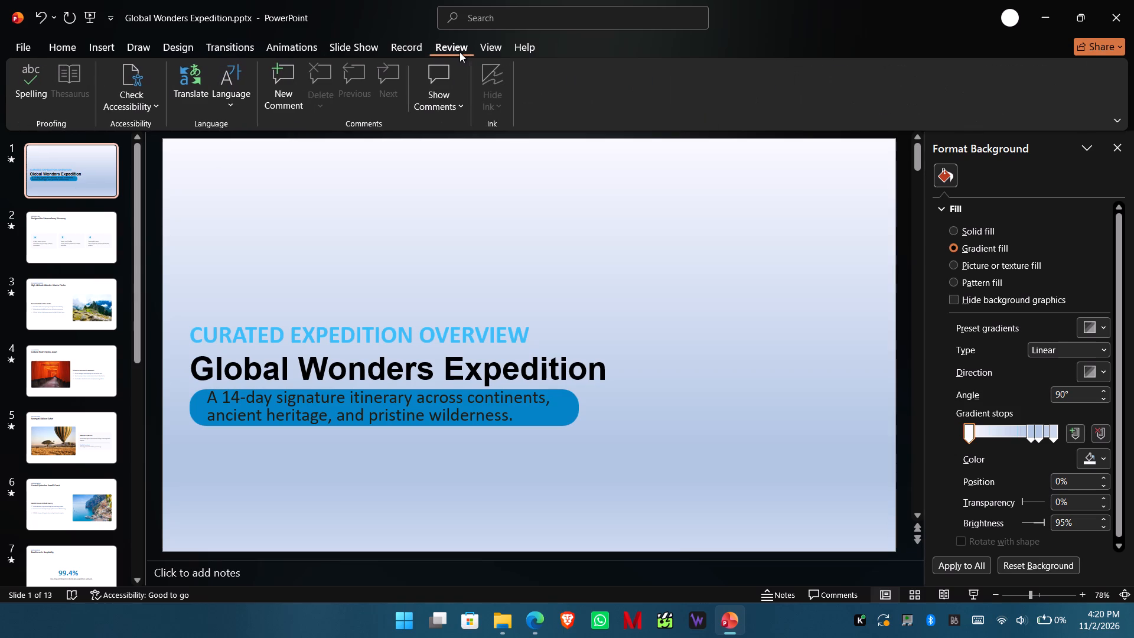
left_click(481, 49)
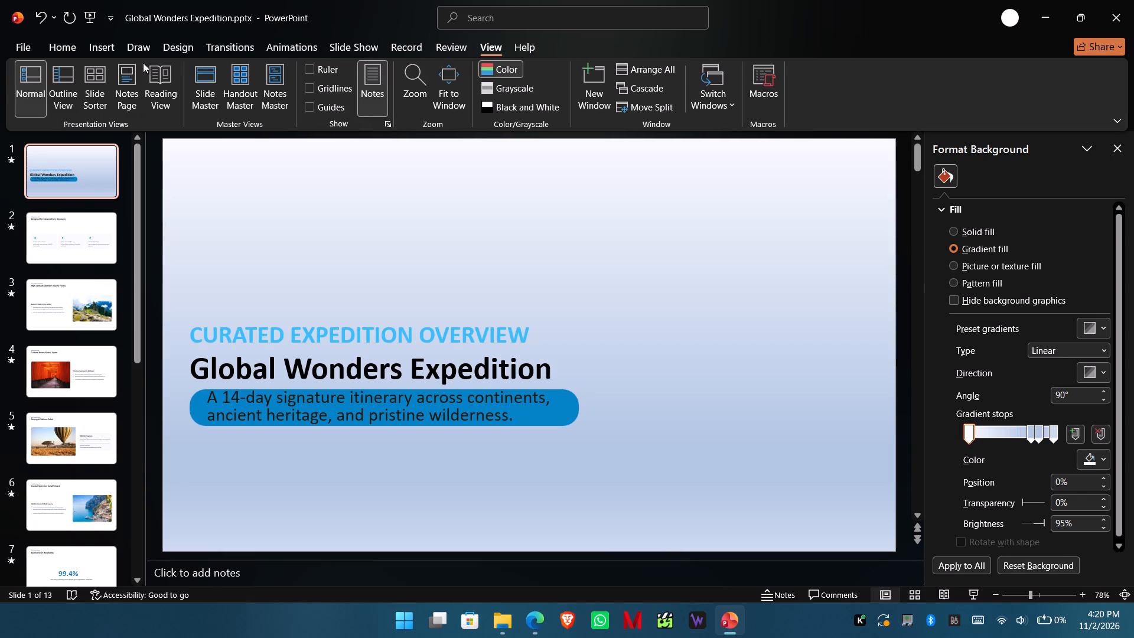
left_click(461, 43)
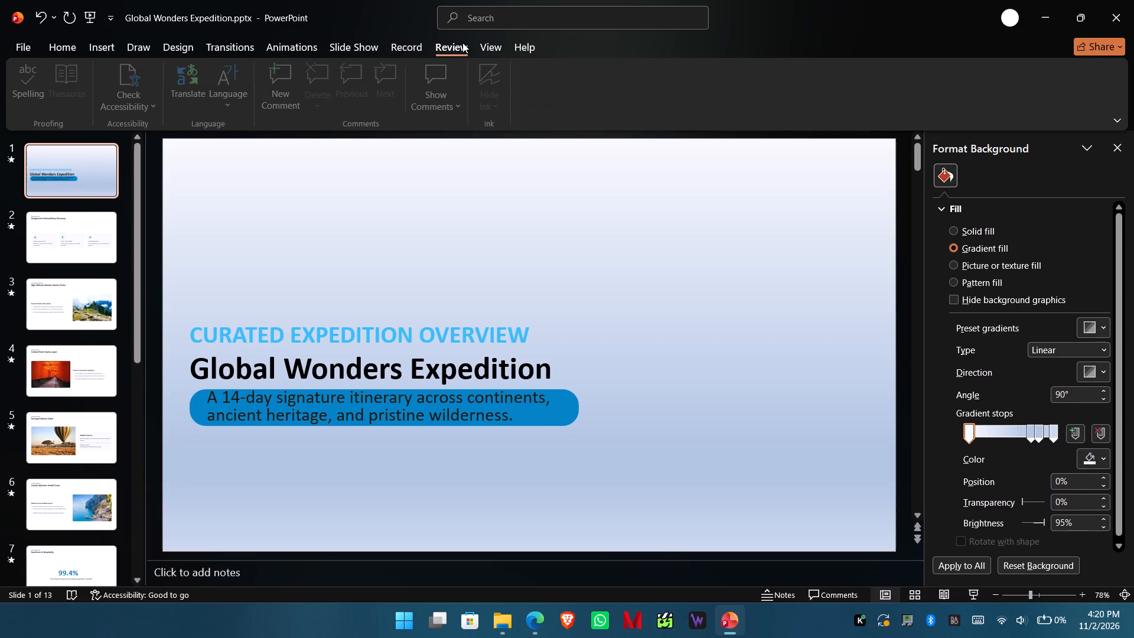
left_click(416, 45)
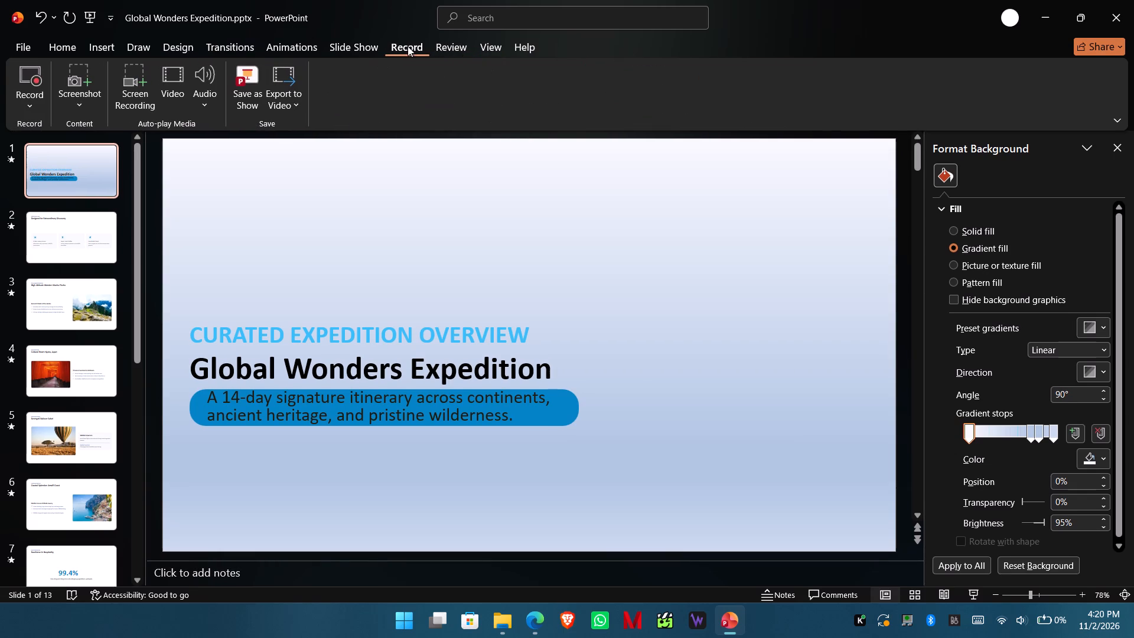
Run the slide show from the beginning through to the Image Sources slide to check the transitions, and exit it.
left_click(376, 50)
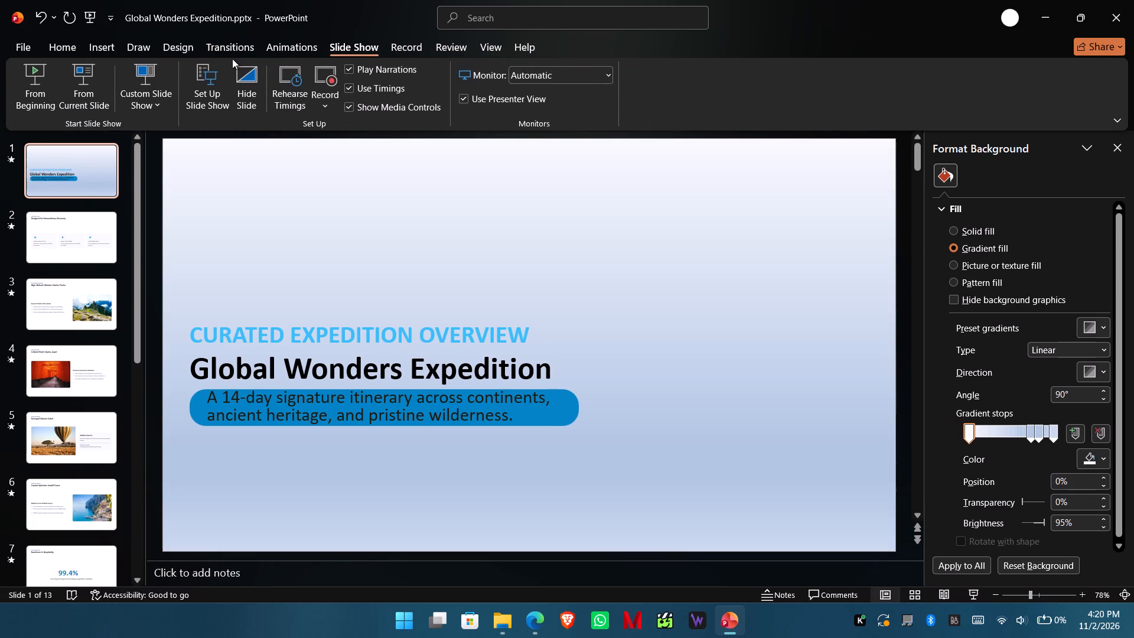
left_click(31, 88)
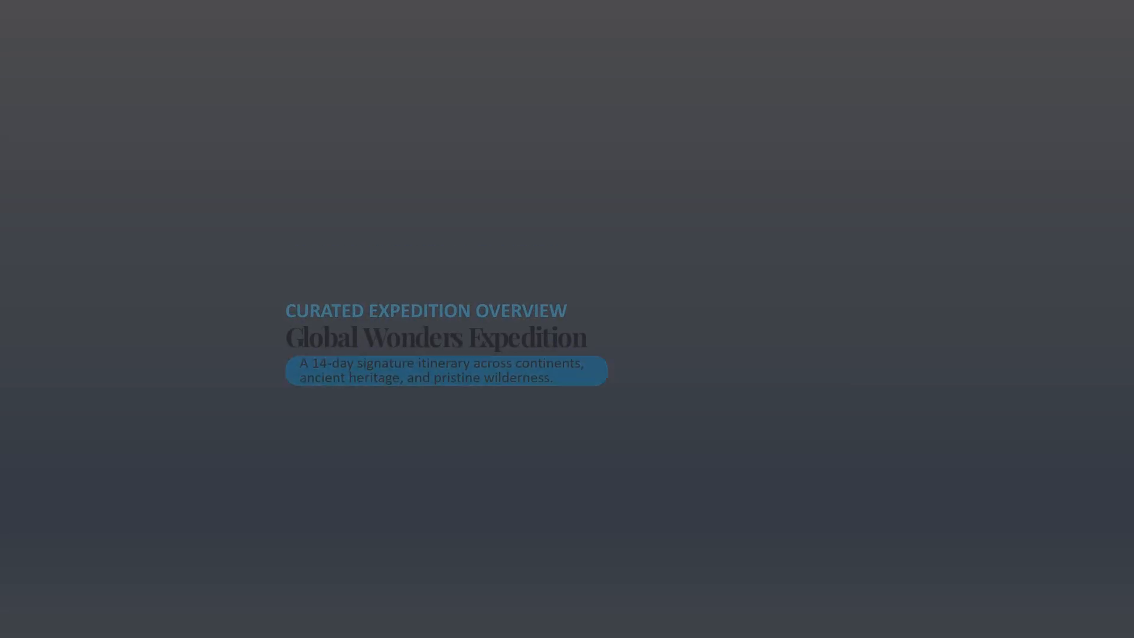
key("Return")
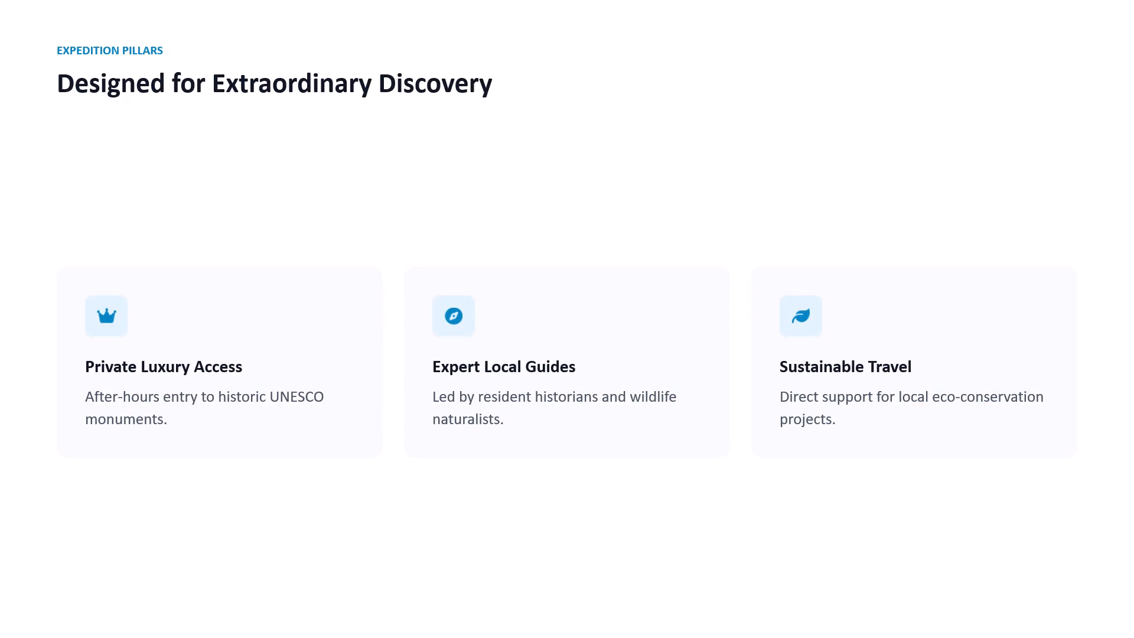
key("Return")
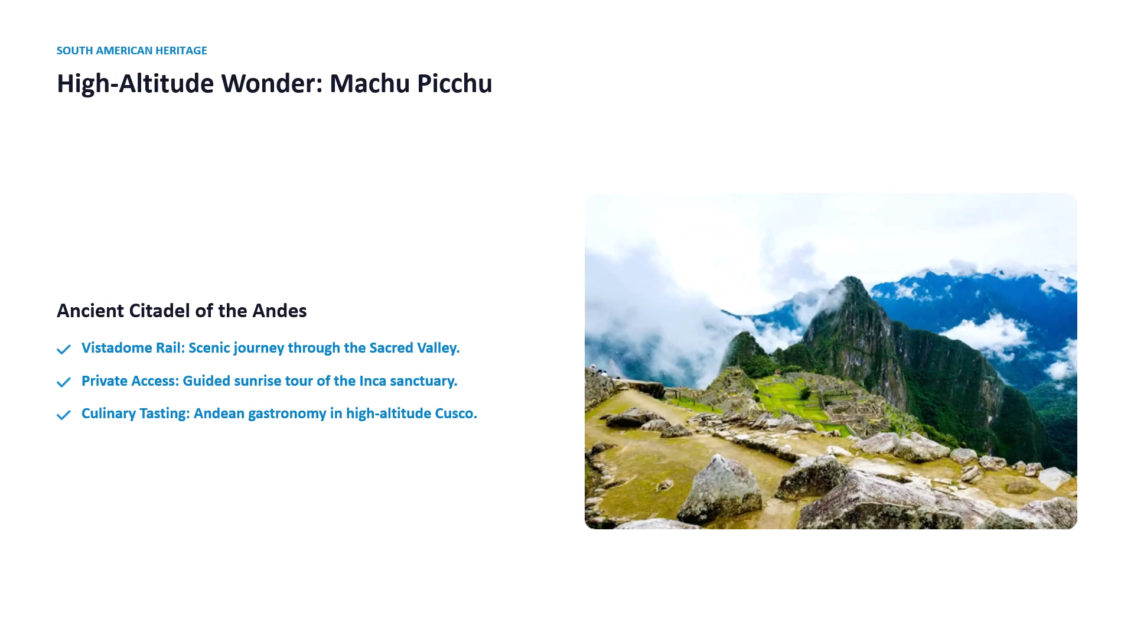
key("Return")
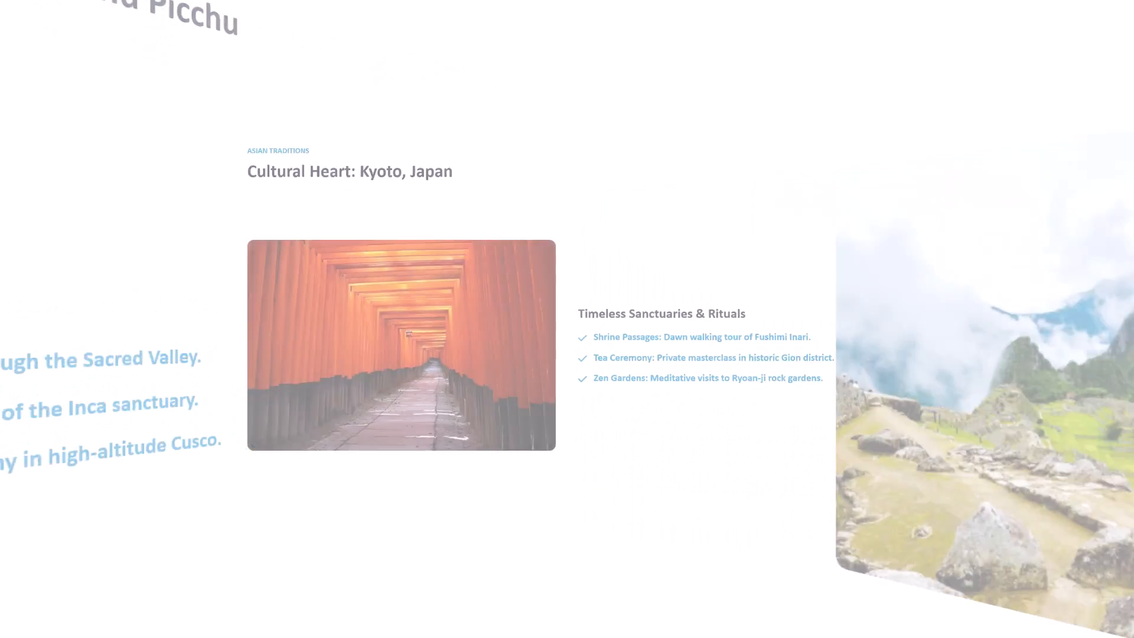
key("Return")
key("Return")
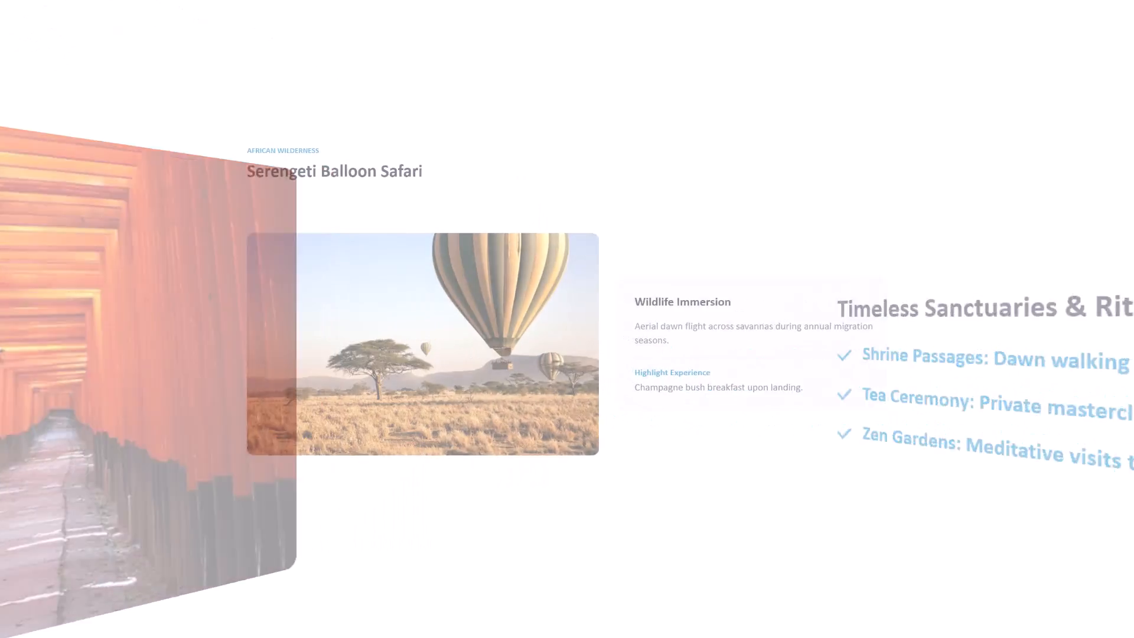
key("Return")
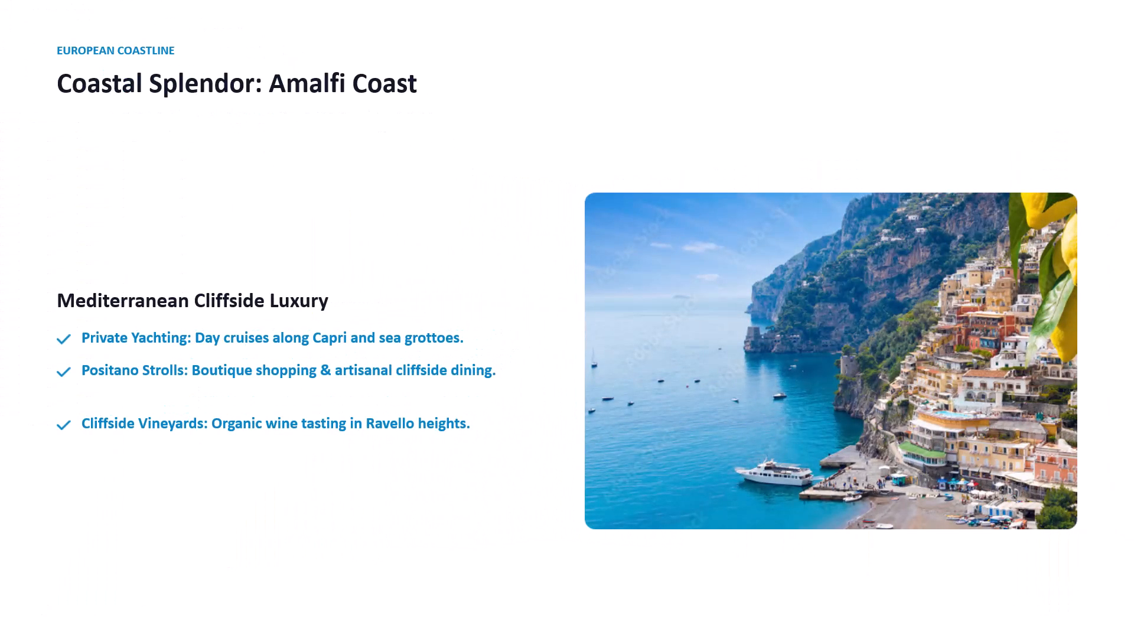
key("Return")
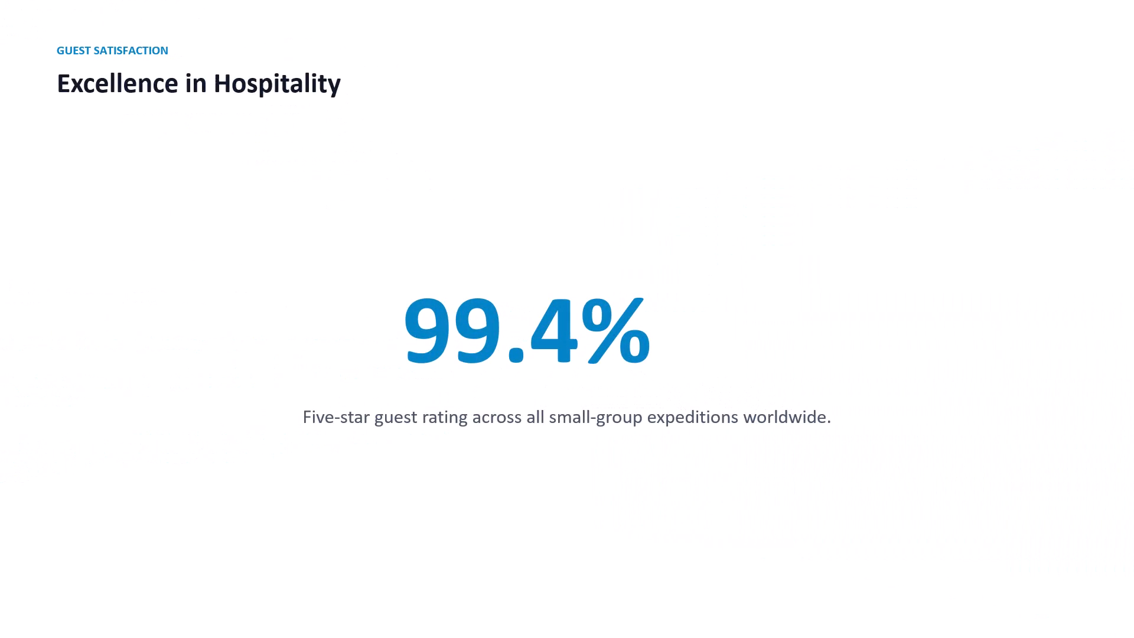
key("Return")
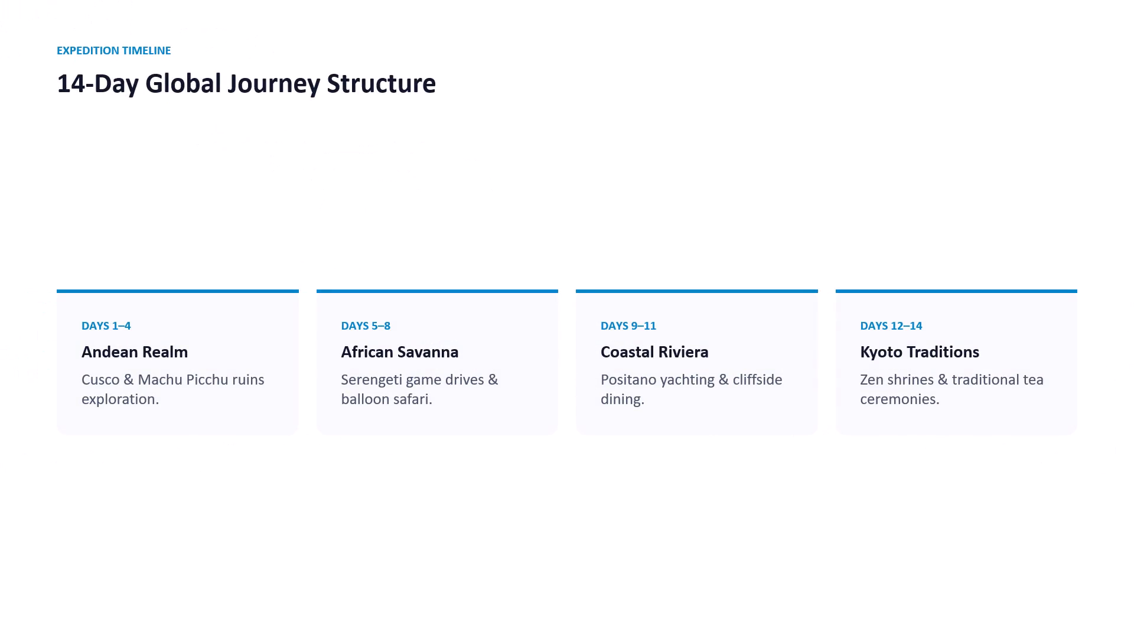
key("Return")
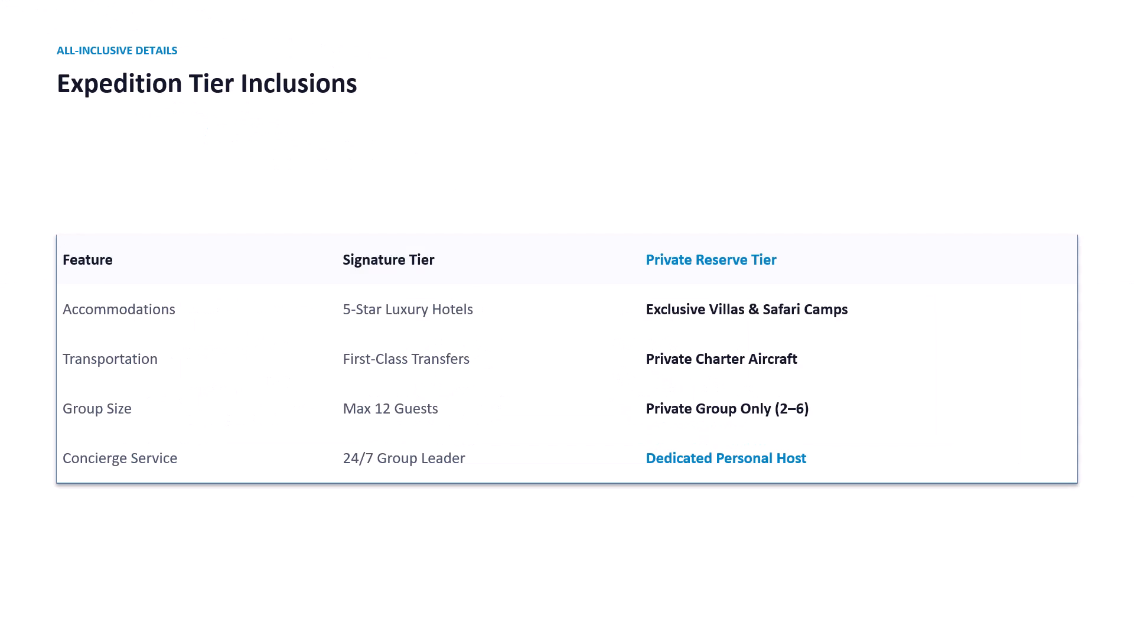
key("Return")
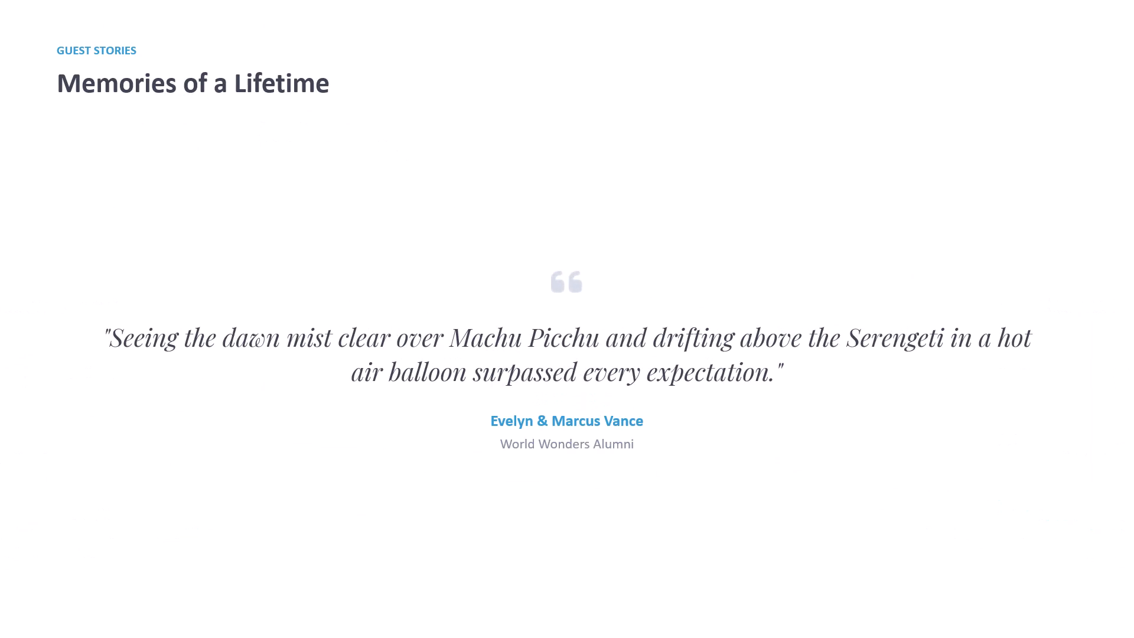
key("Return")
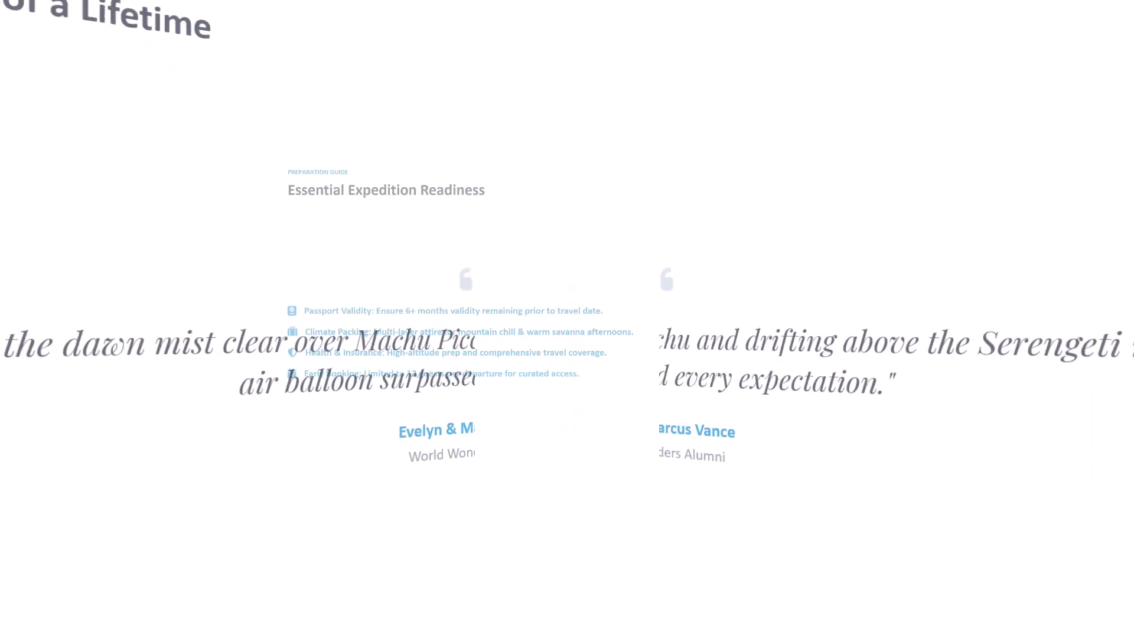
key("Return")
key("Return")
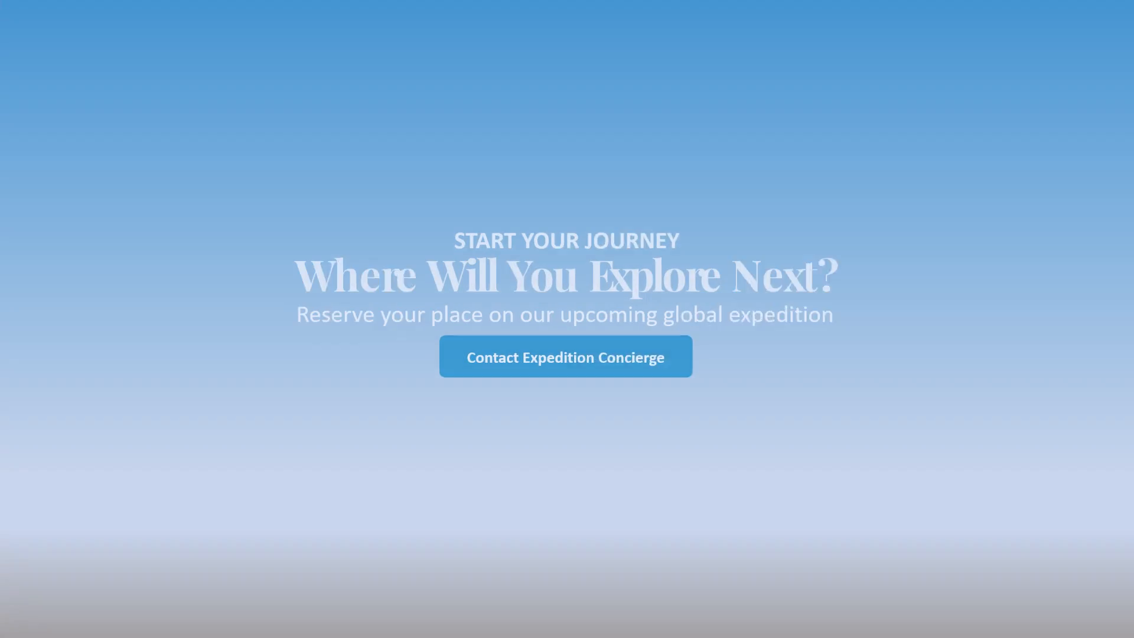
key("Return")
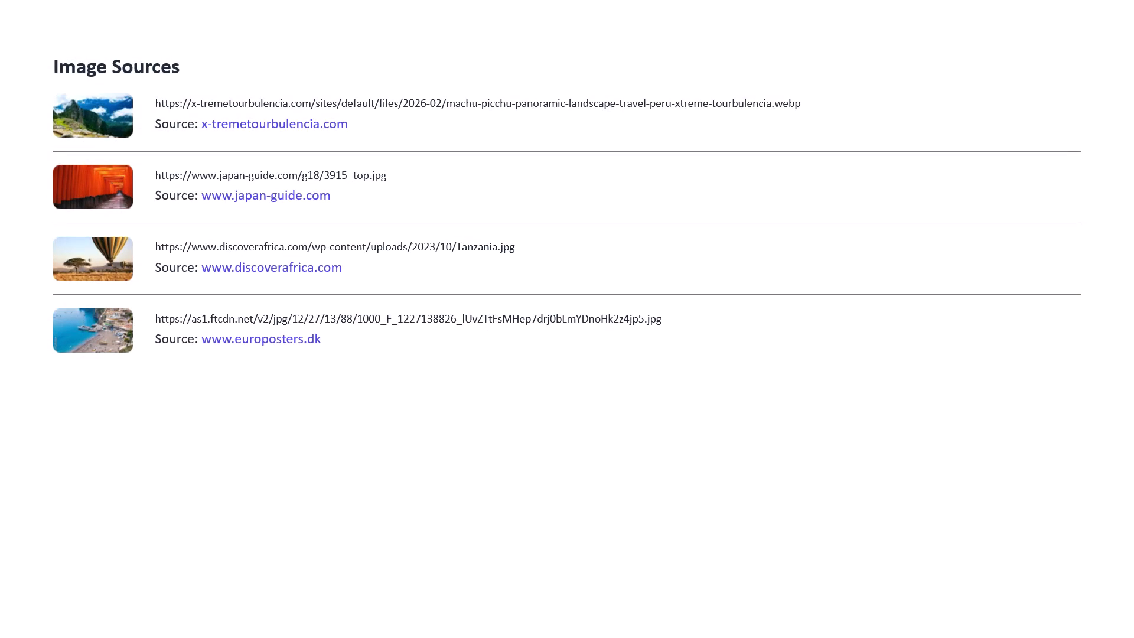
key("Escape")
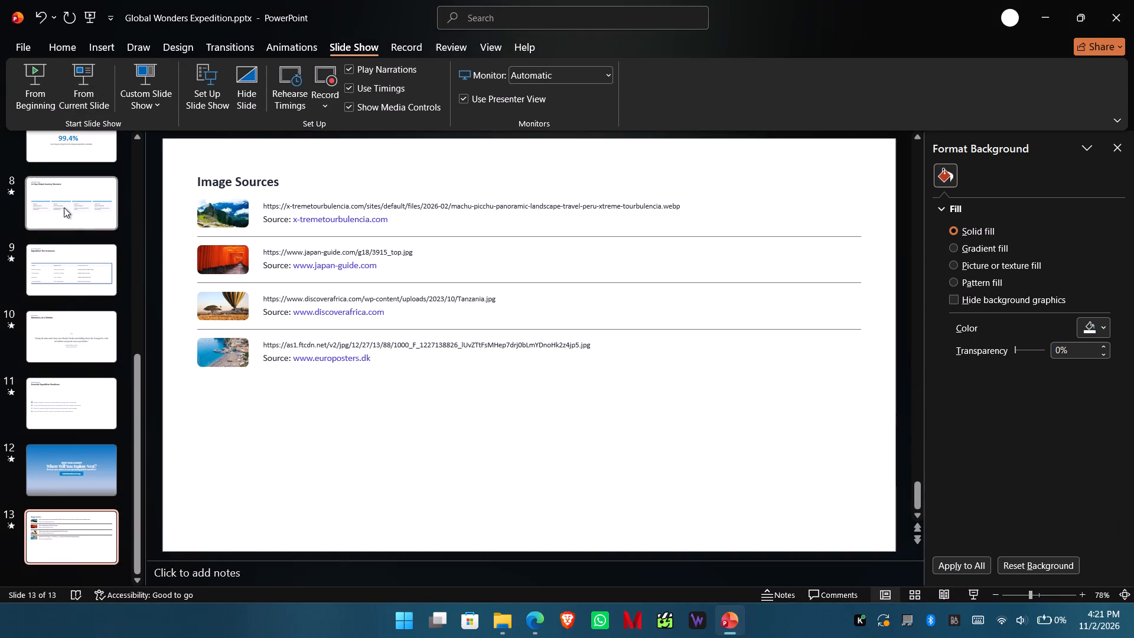
Return to the Global Wonders Expedition title slide in the editing view.
scroll(64, 207, "up", 4)
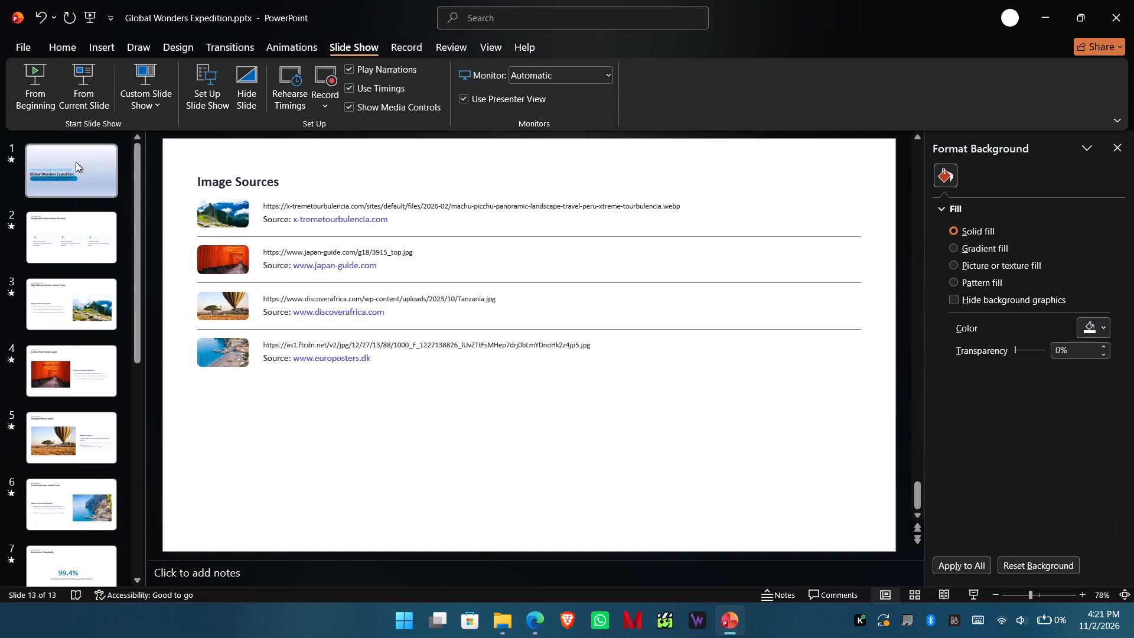
left_click(76, 162)
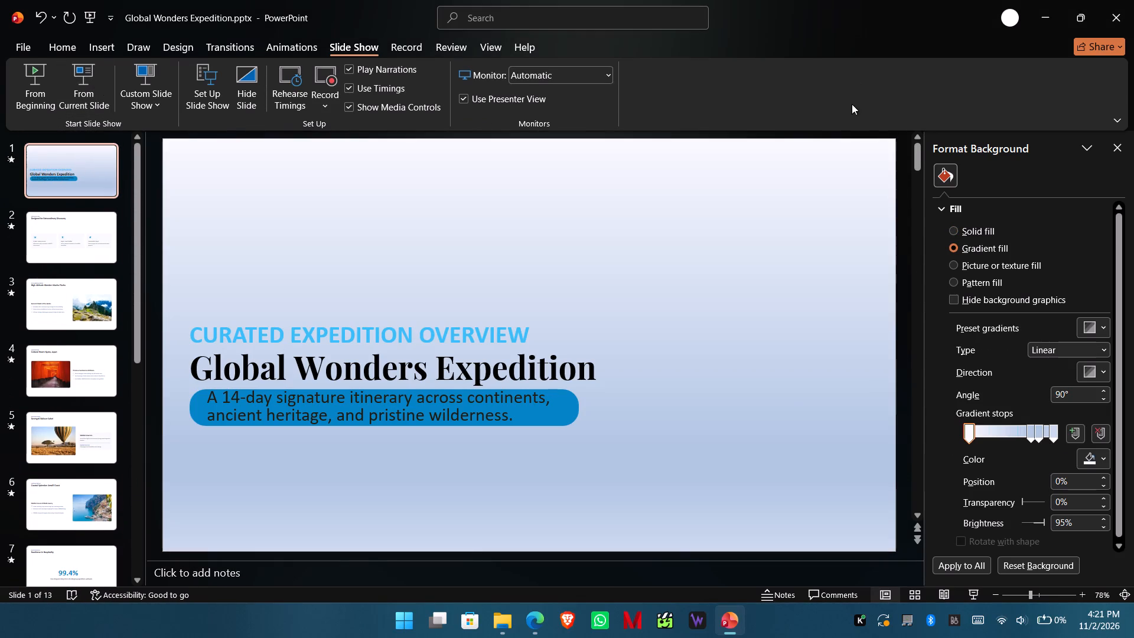
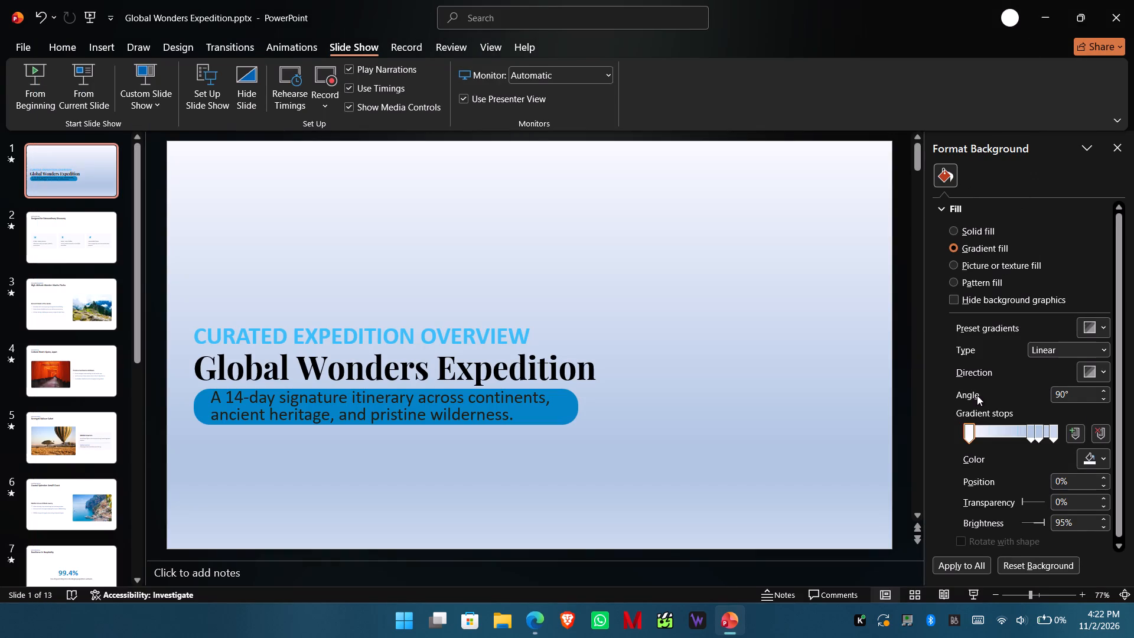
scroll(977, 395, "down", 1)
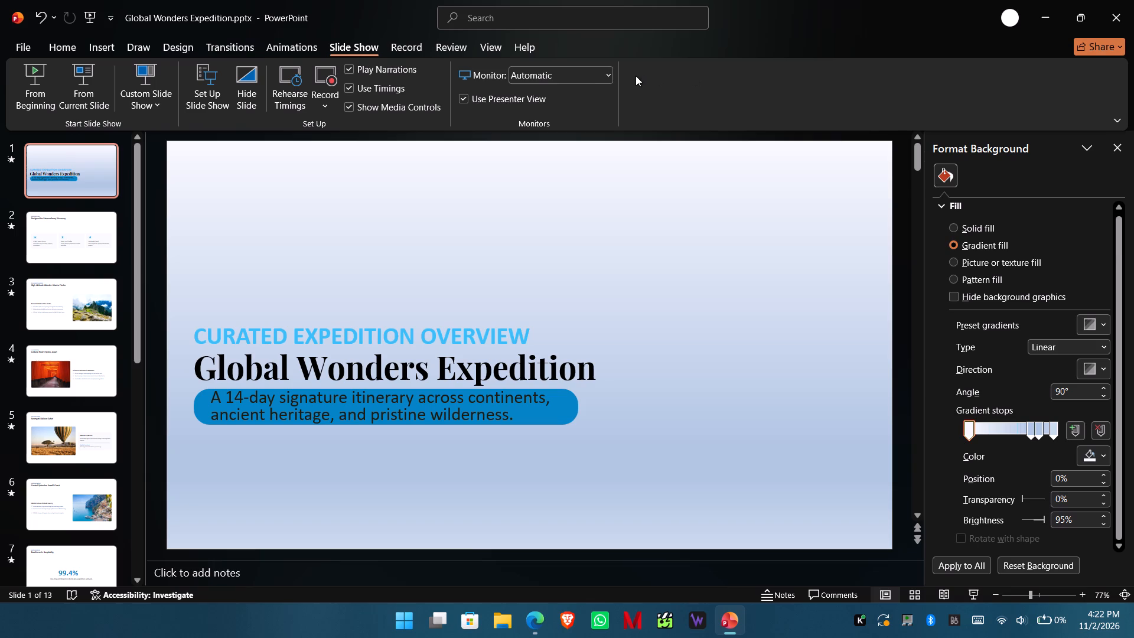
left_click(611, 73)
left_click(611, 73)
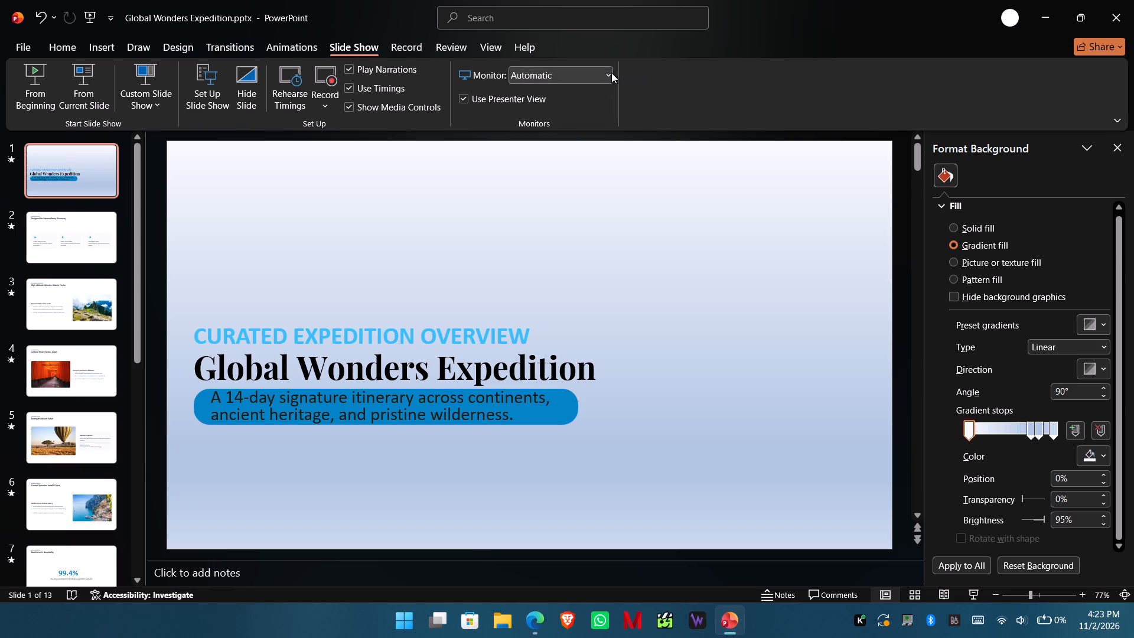
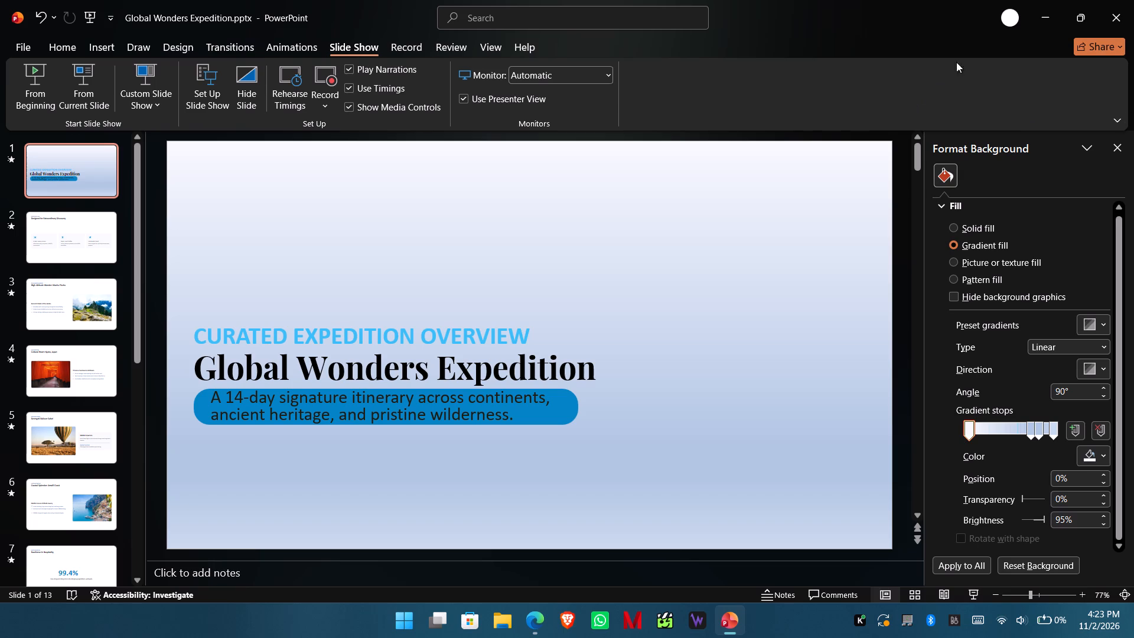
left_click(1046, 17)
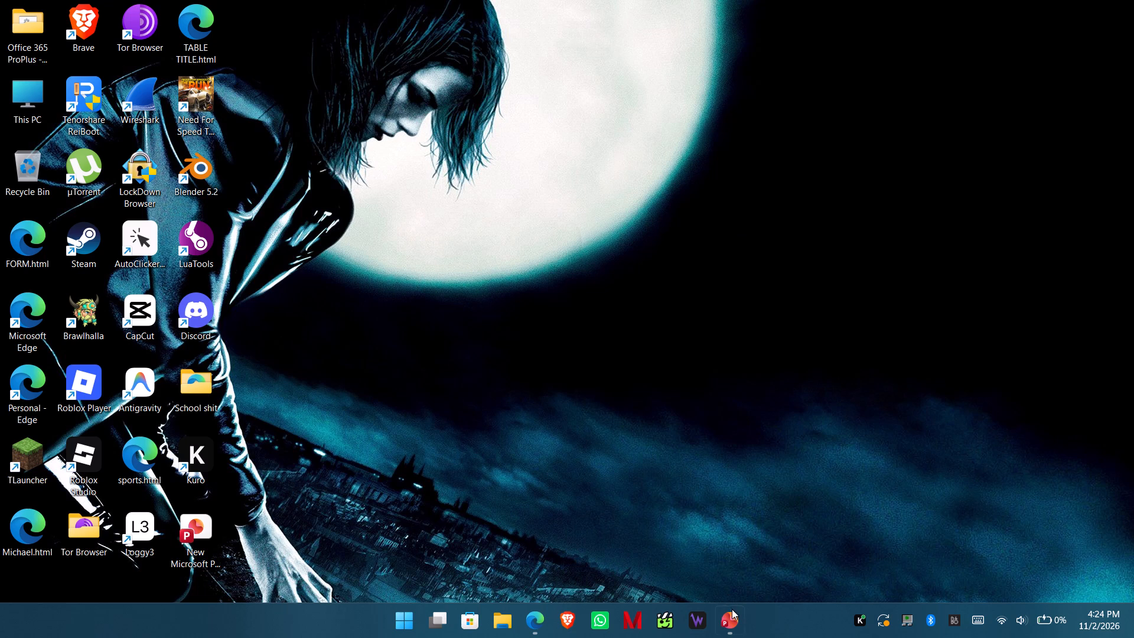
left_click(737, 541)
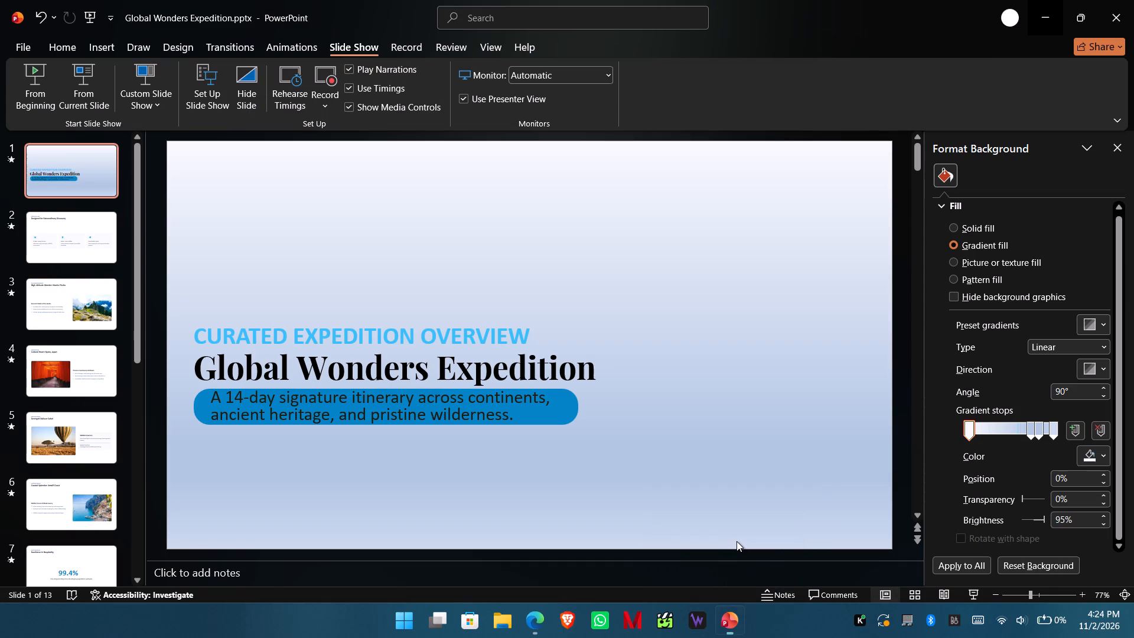
Page through the presentation from slide 1 to slide 12, "Where Will You Explore Next?", reviewing the slides.
left_click(918, 512)
left_click(918, 512)
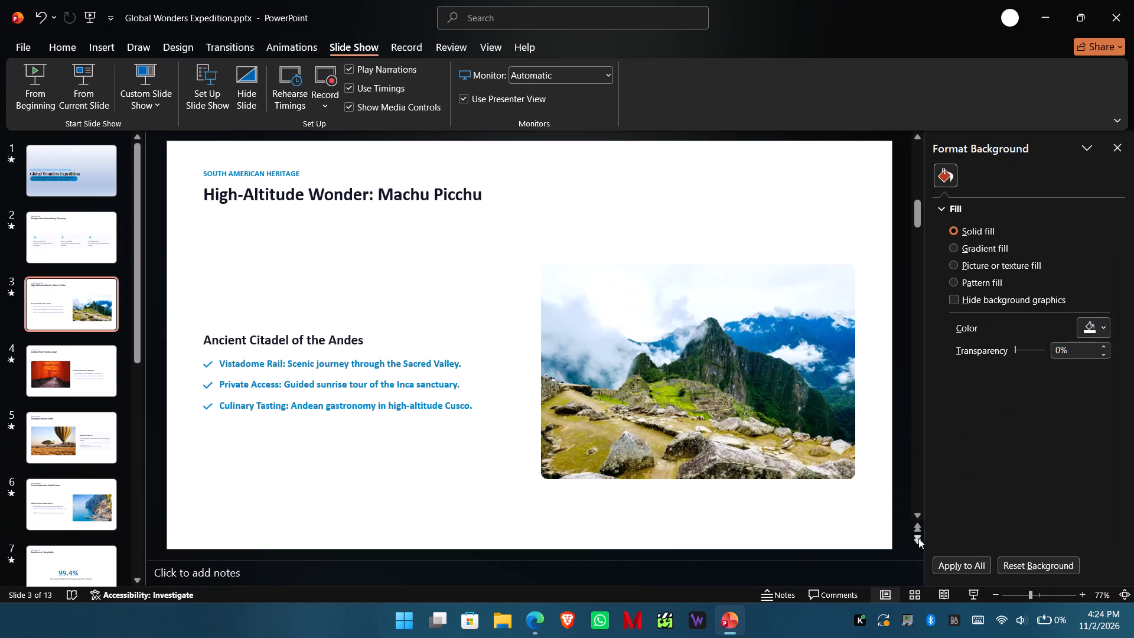
left_click(918, 538)
left_click(918, 538)
left_click(918, 538)
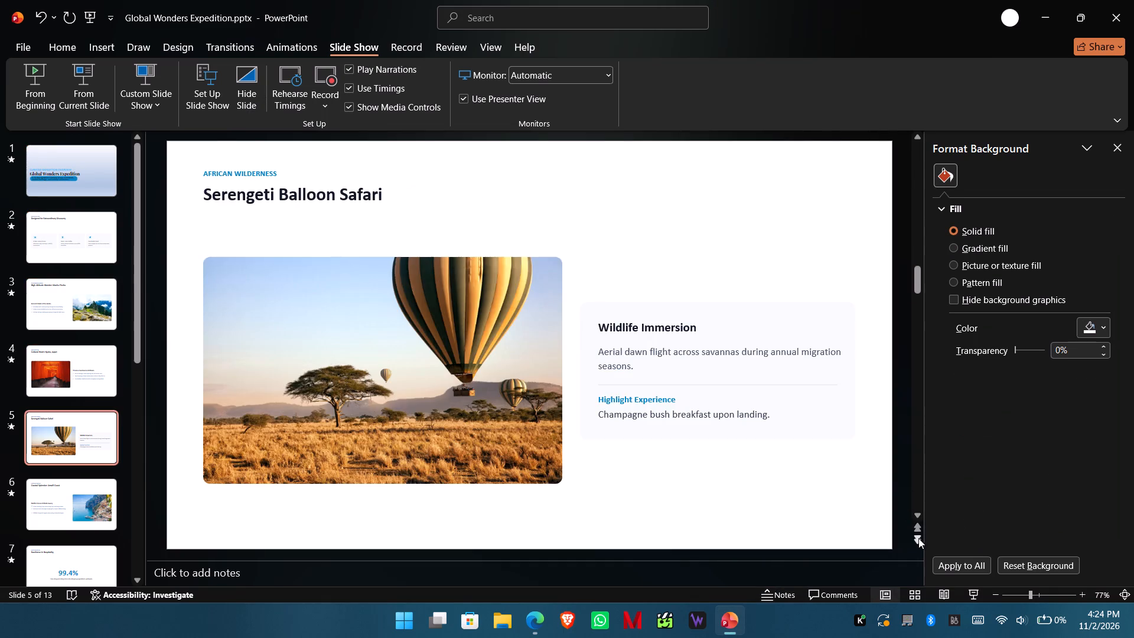
triple_click(918, 538)
triple_click(918, 538)
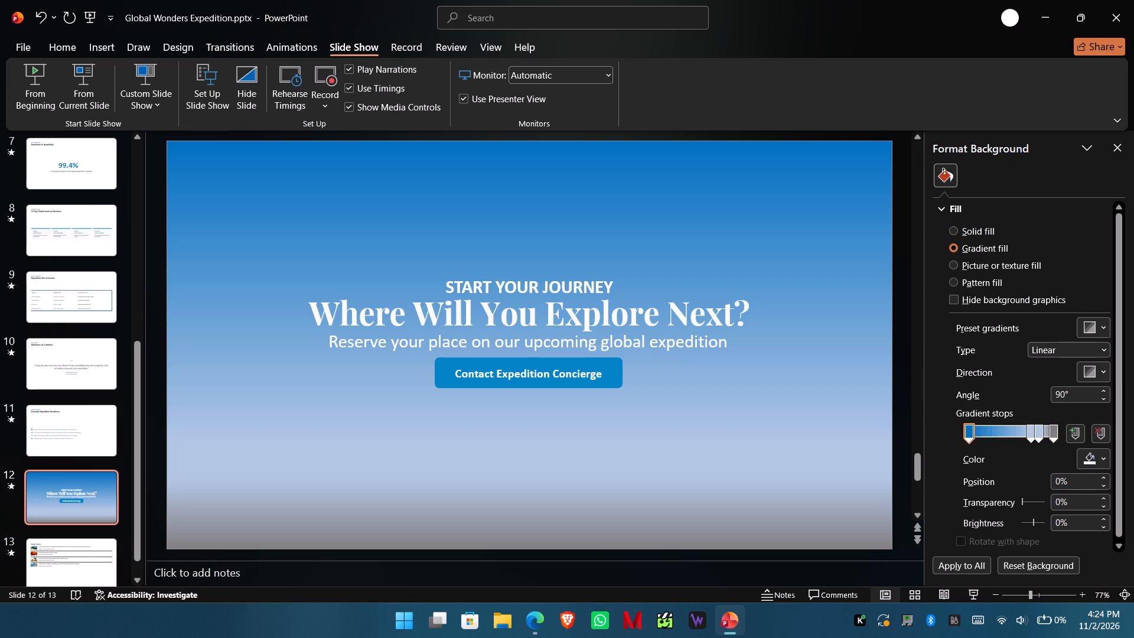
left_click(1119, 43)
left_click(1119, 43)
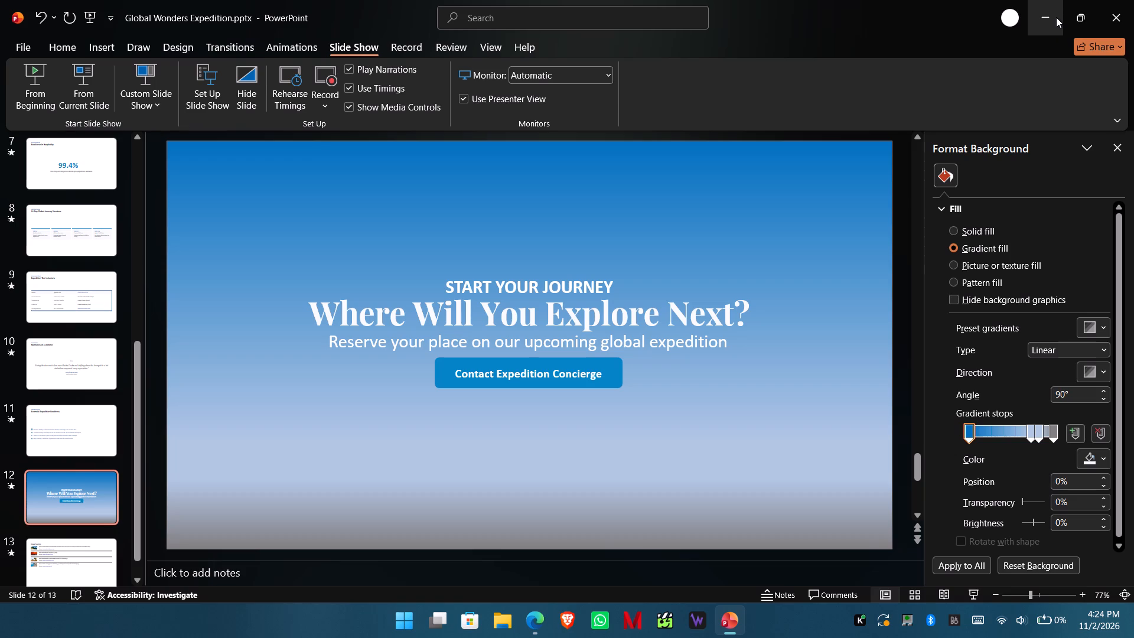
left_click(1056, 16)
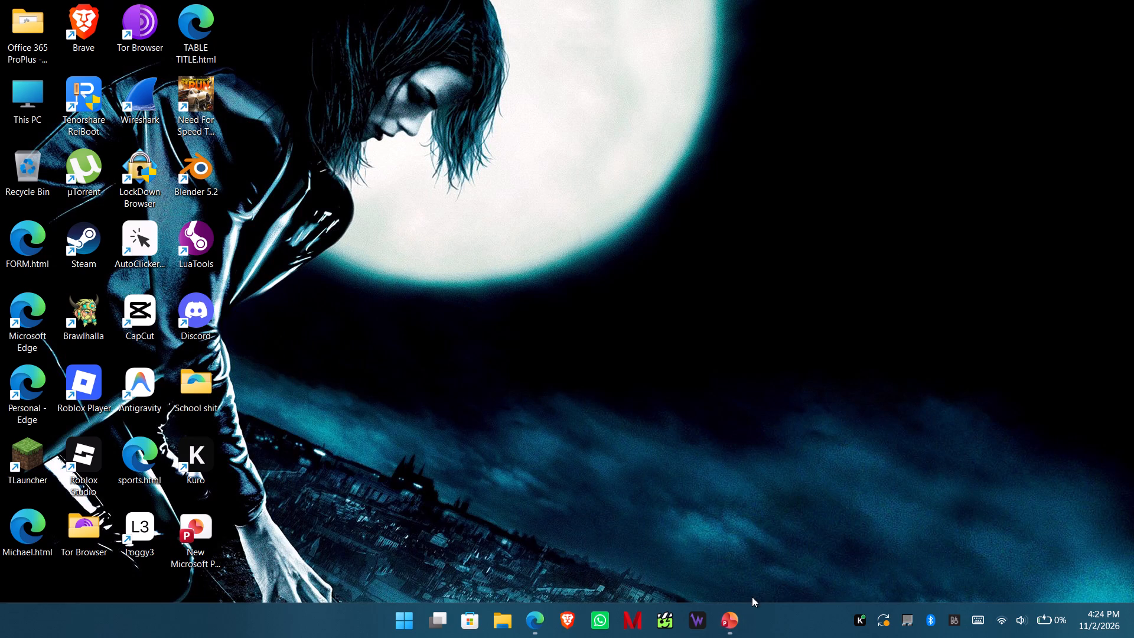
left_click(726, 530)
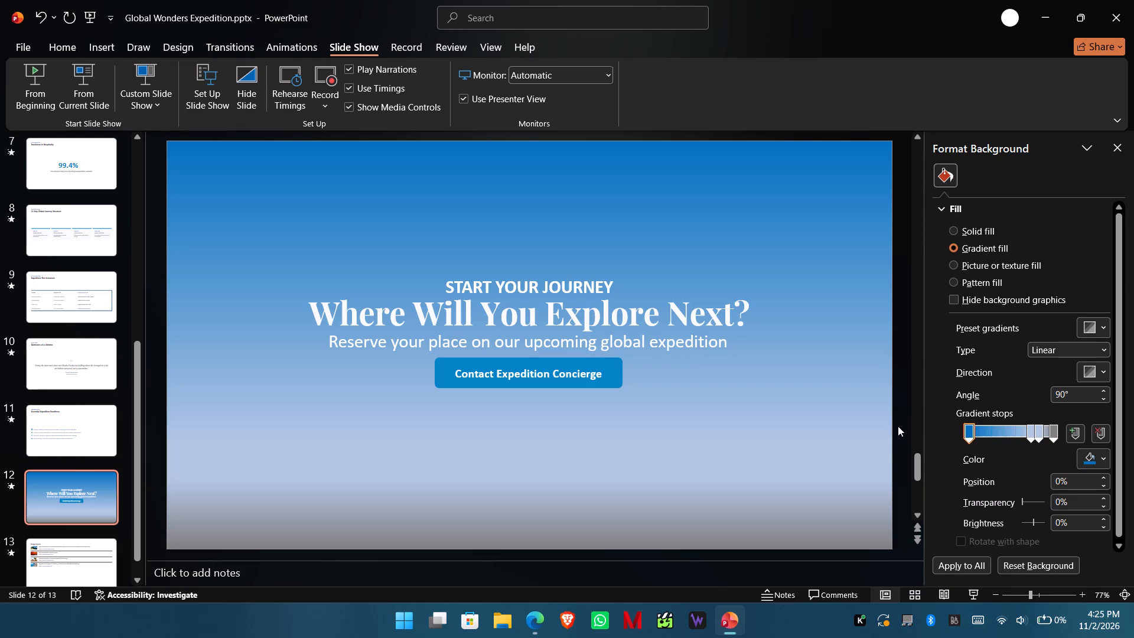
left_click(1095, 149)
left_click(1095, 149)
Open the stock 3D model library for slide 12 and look through its categories for a suitable model.
left_click(102, 47)
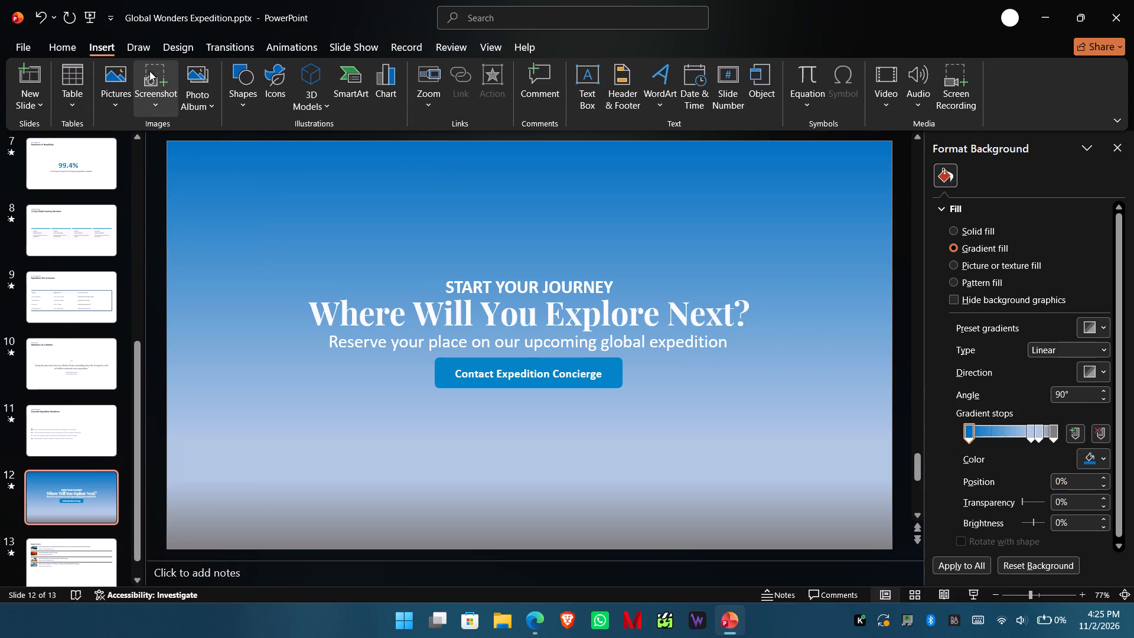
left_click(323, 101)
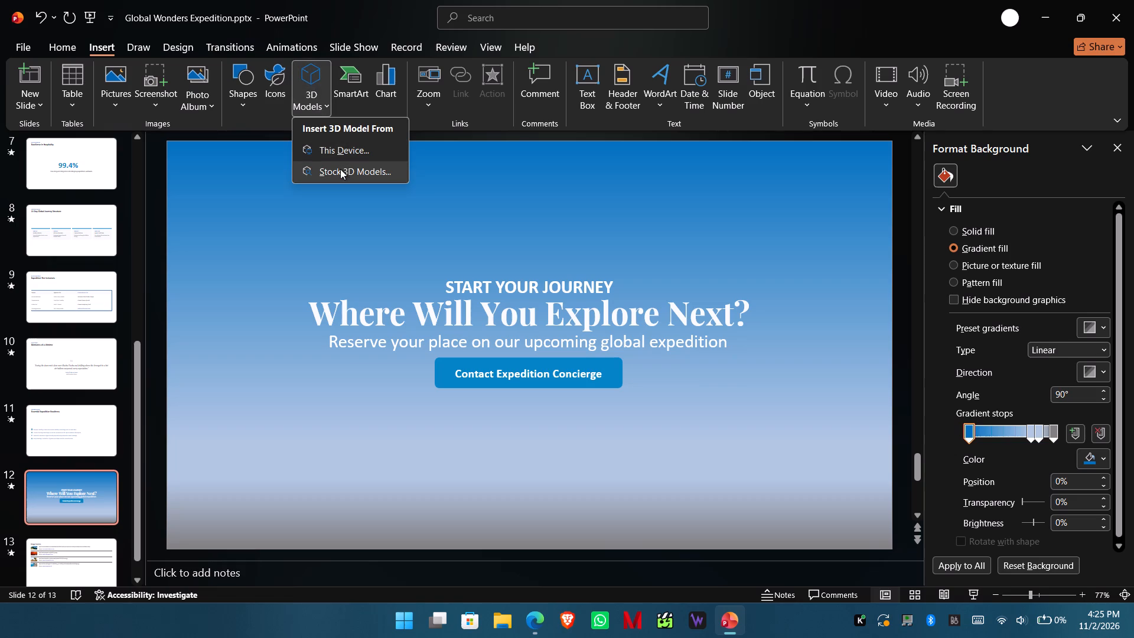
left_click(340, 169)
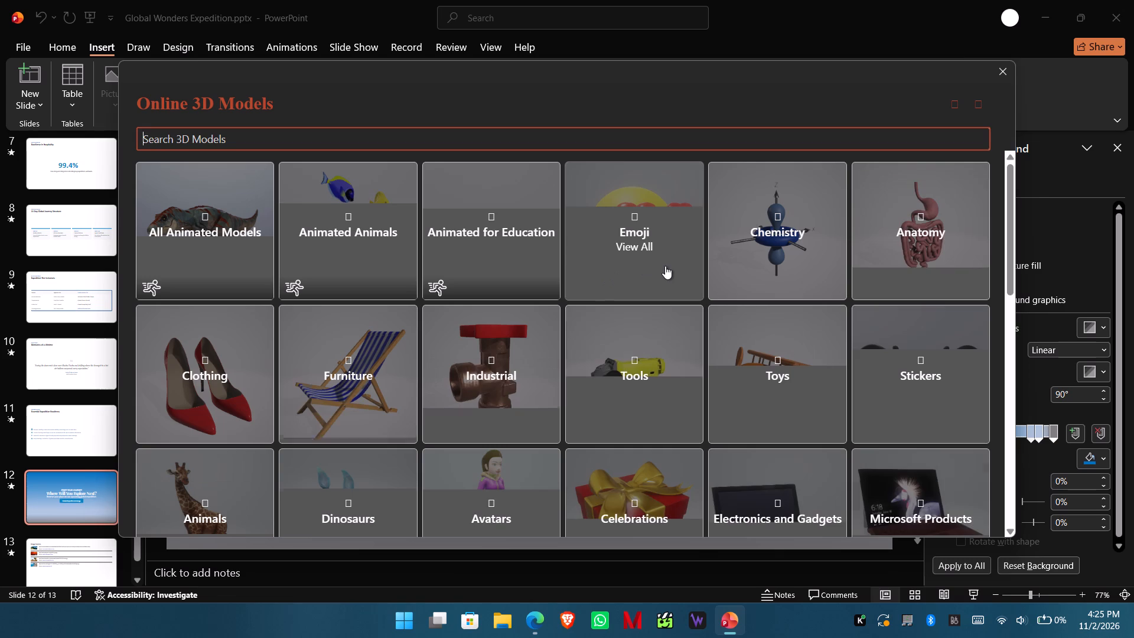
scroll(749, 328, "down", 2)
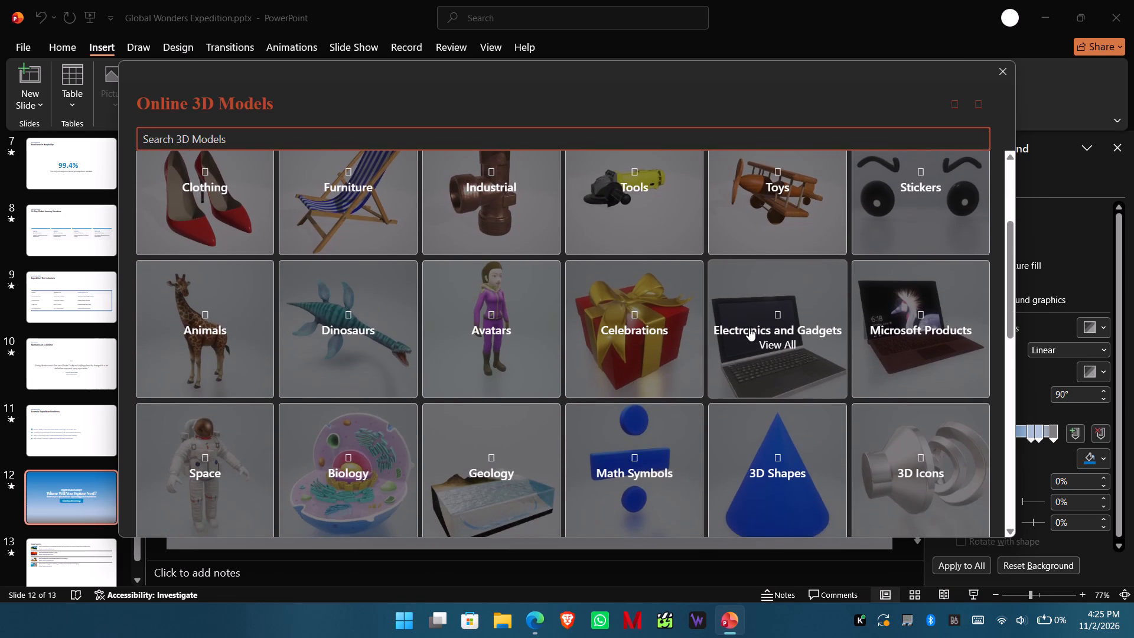
scroll(749, 328, "down", 4)
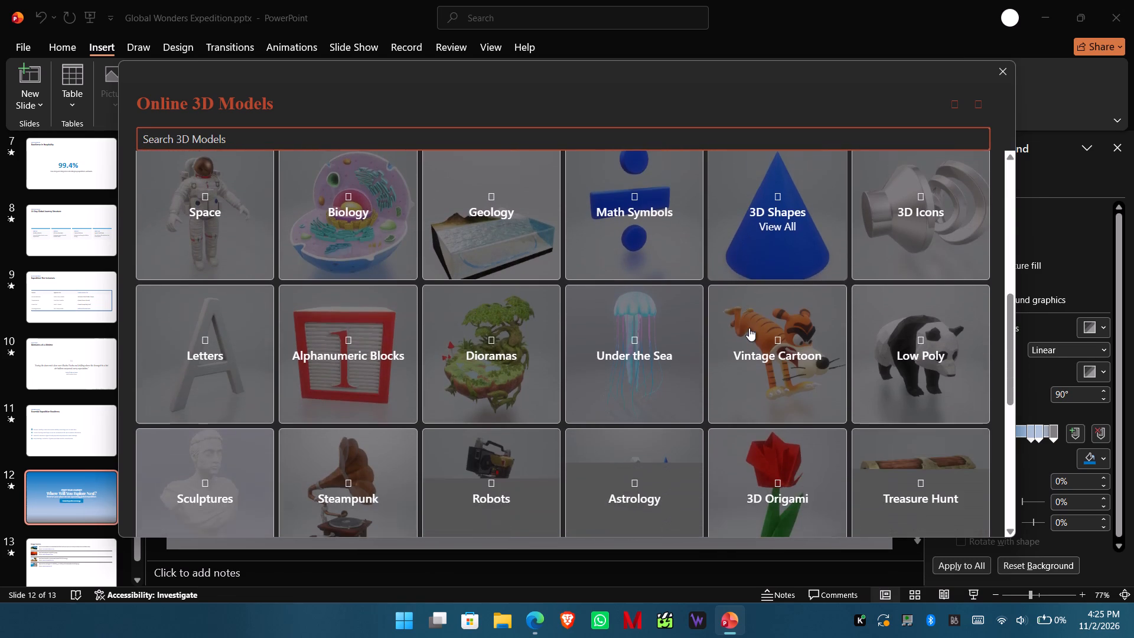
scroll(749, 328, "down", 4)
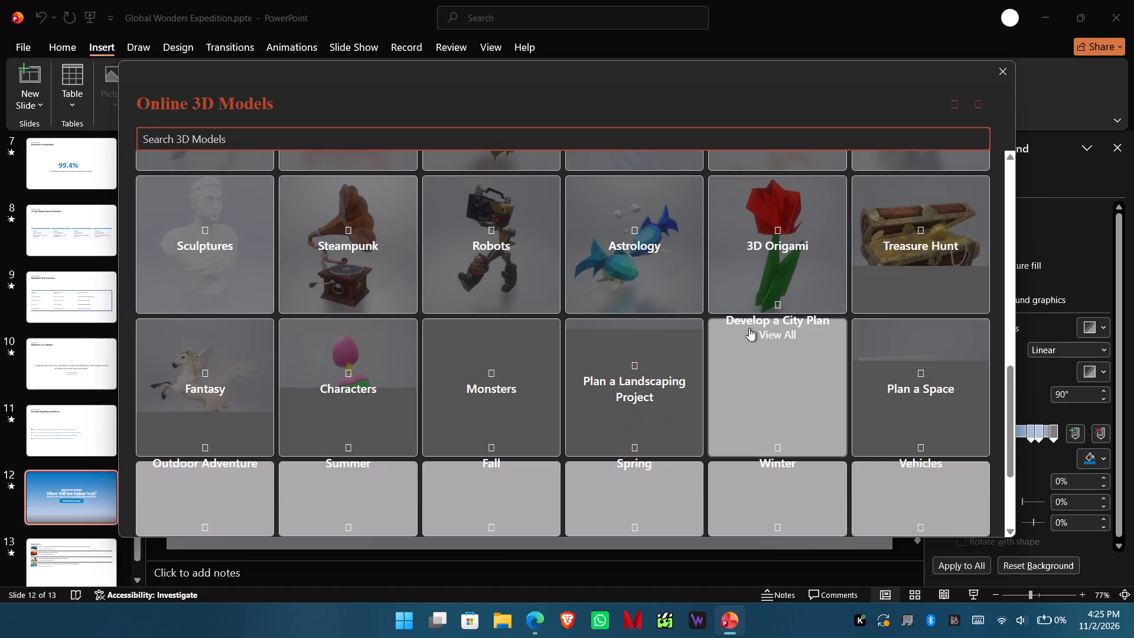
scroll(749, 328, "down", 5)
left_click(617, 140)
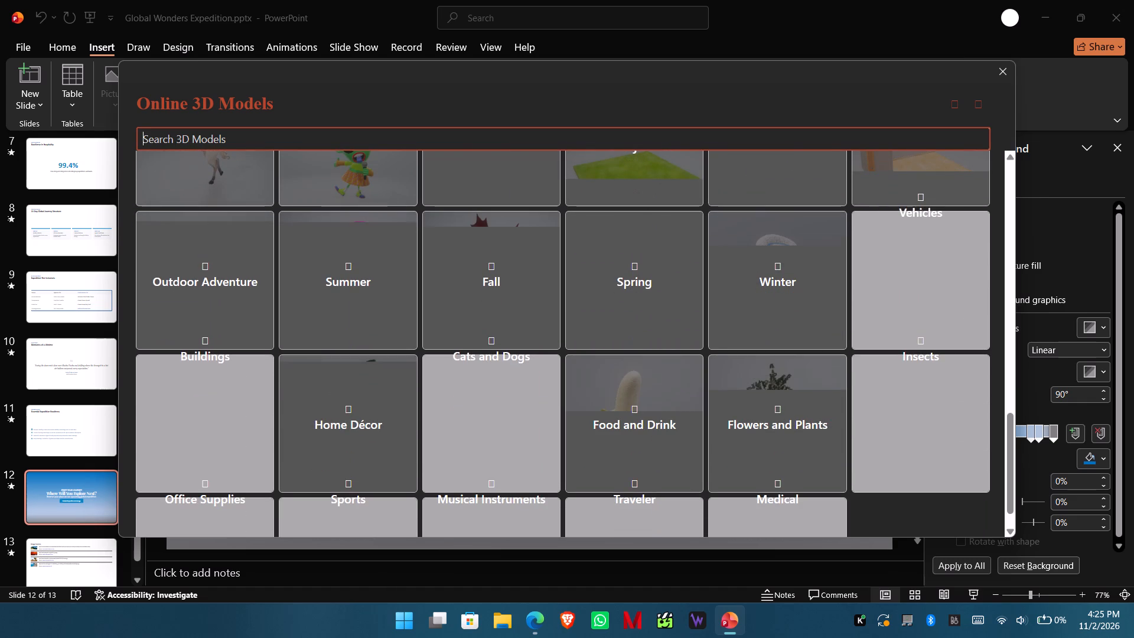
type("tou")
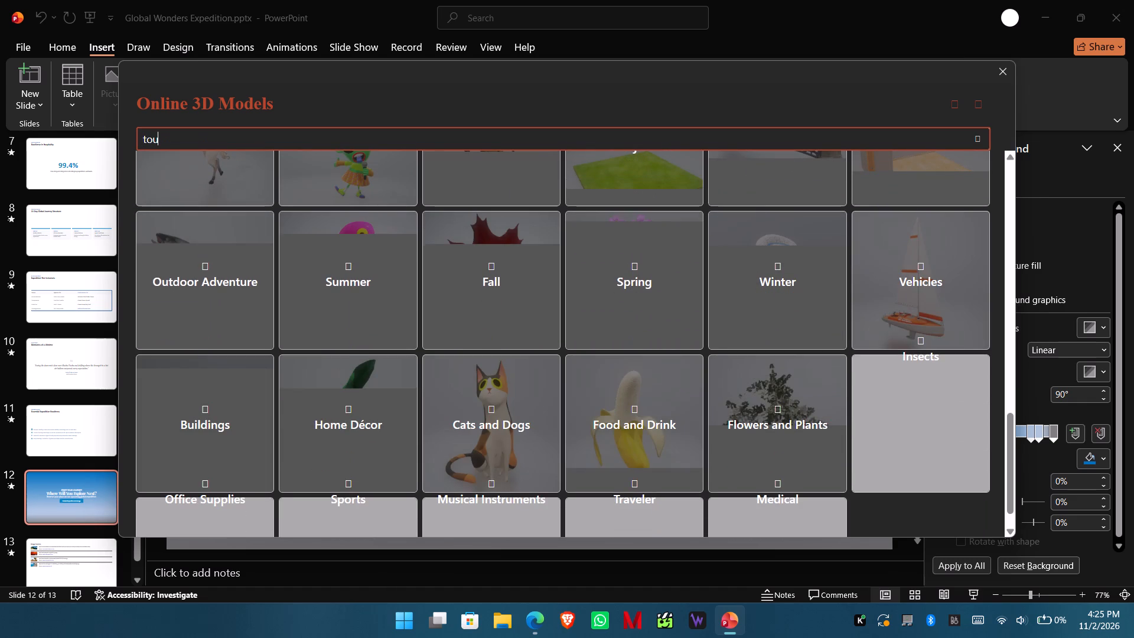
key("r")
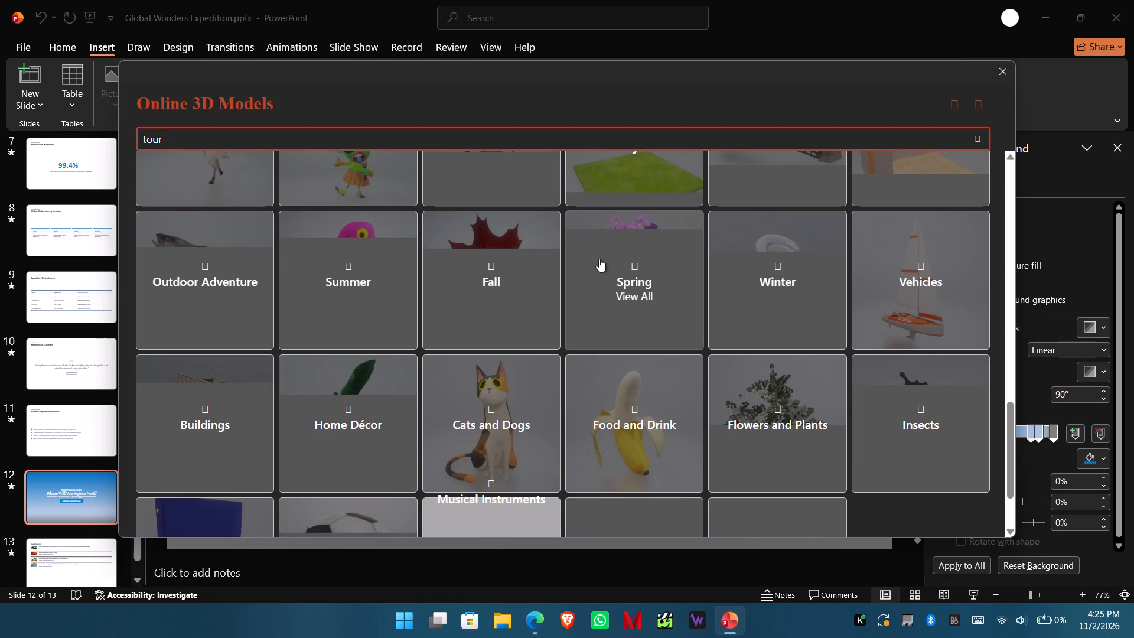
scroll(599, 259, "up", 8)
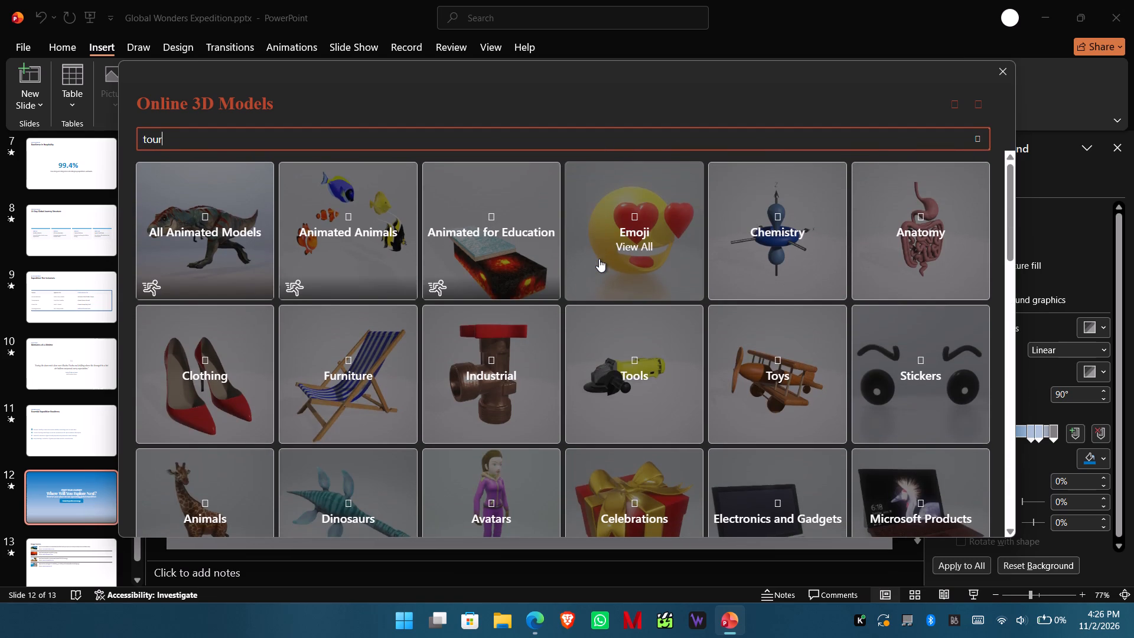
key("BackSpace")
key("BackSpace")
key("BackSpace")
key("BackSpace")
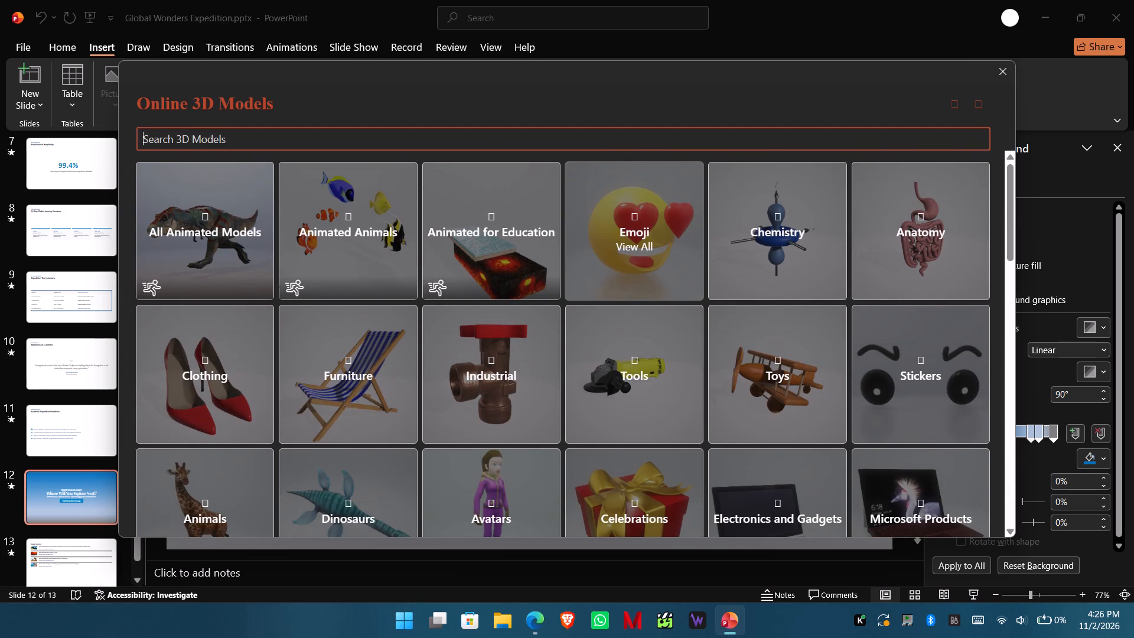
Insert the rhinoceros stock 3D model from the Animated Animals category on slide 12.
left_click(385, 244)
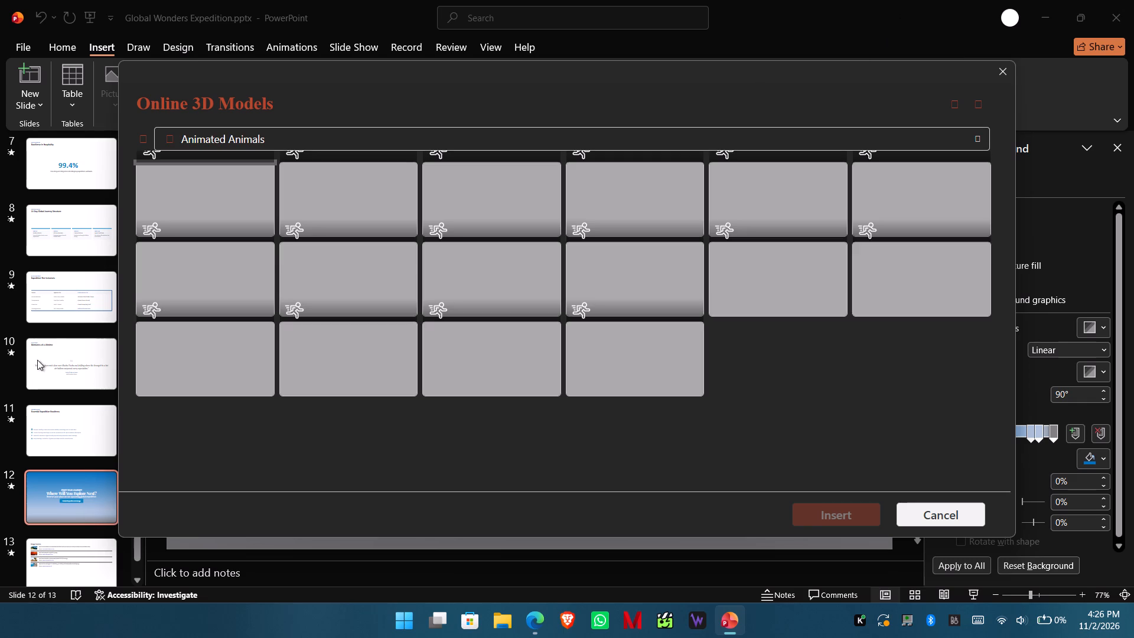
scroll(50, 325, "up", 2)
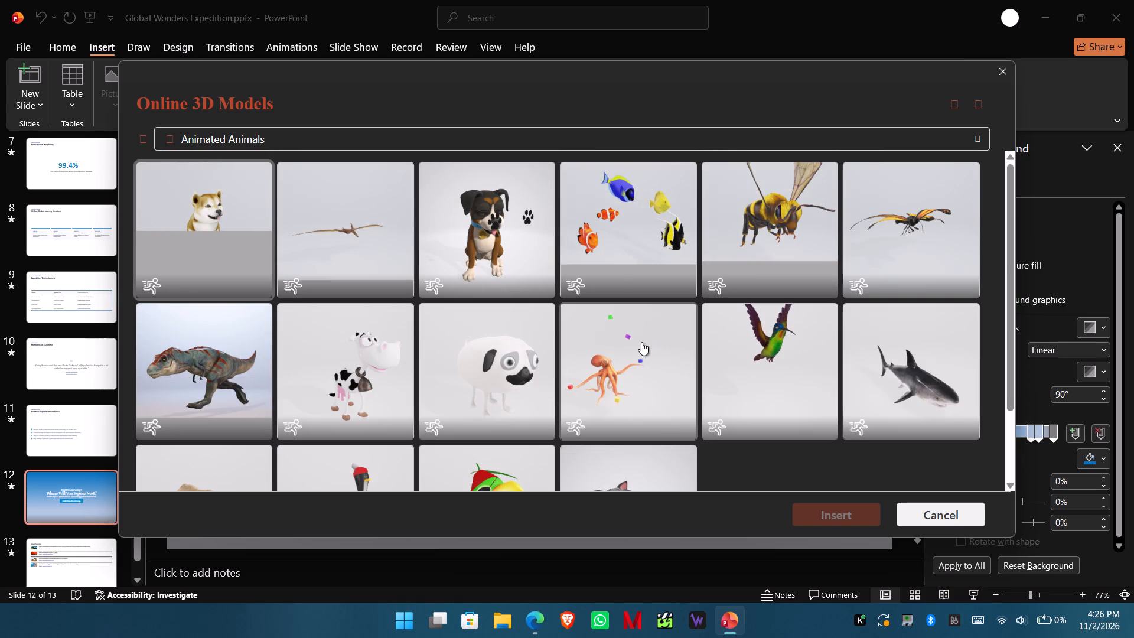
scroll(624, 366, "down", 1)
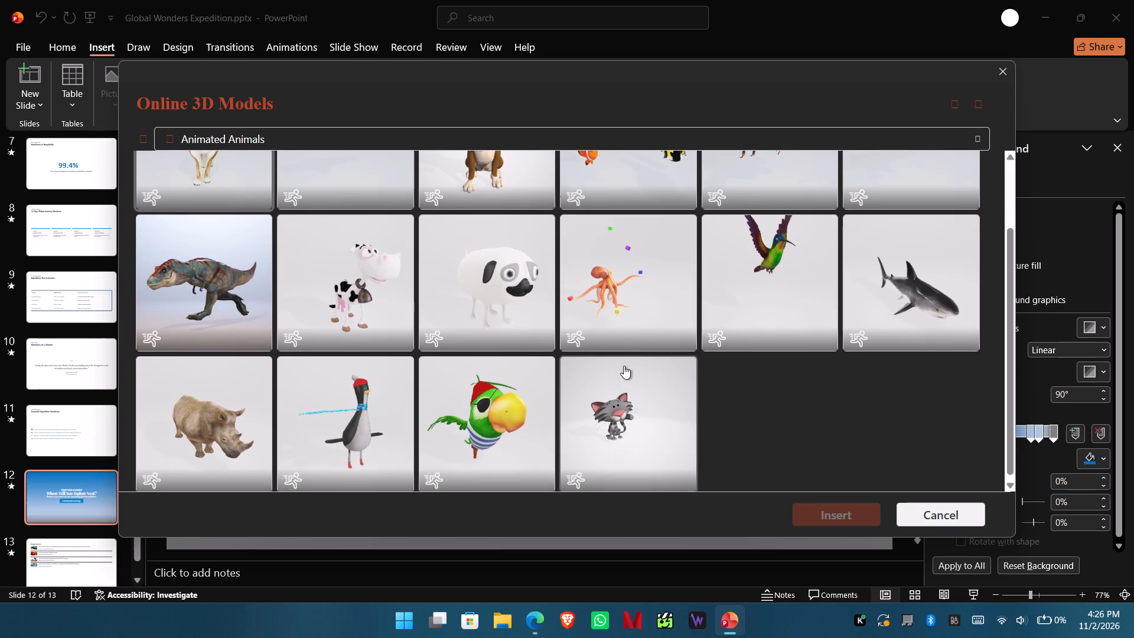
scroll(624, 366, "down", 1)
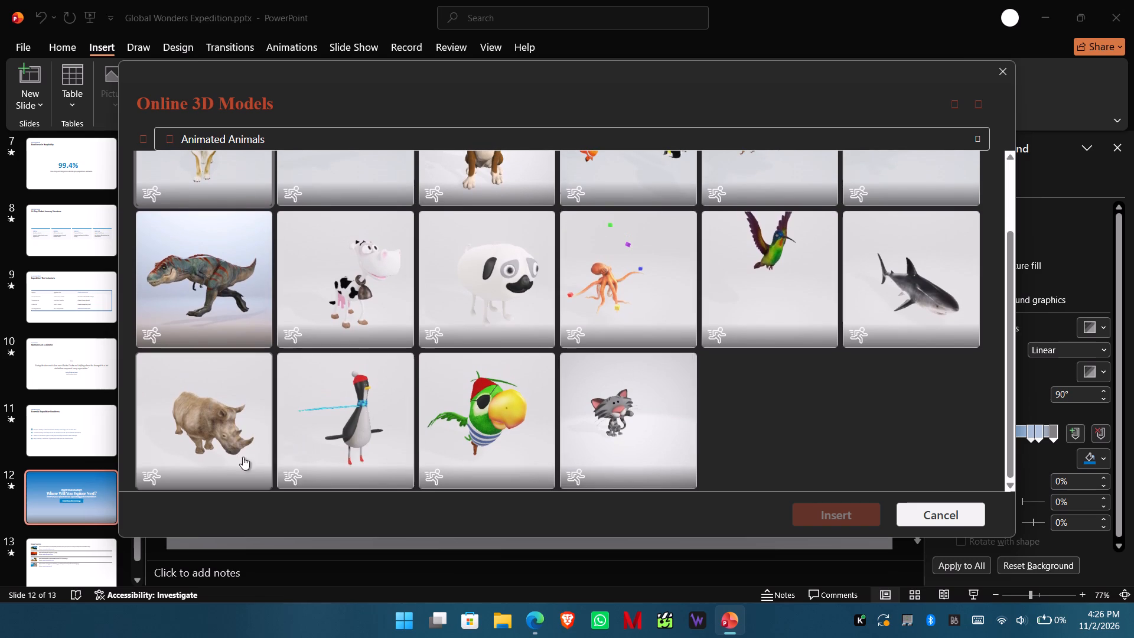
scroll(623, 280, "up", 2)
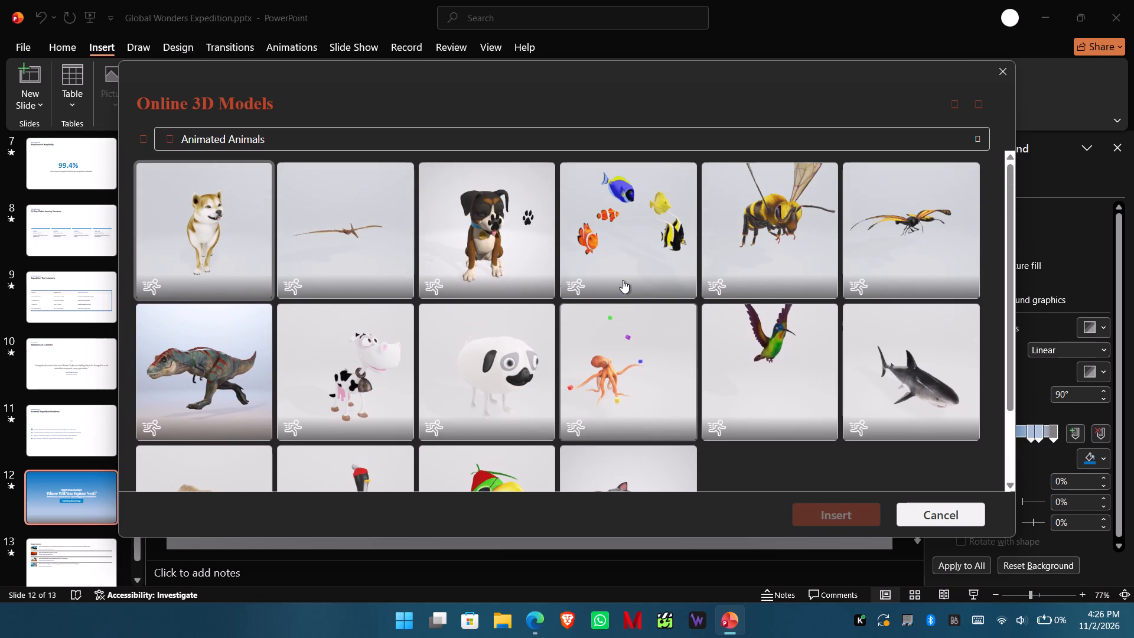
scroll(530, 312, "down", 3)
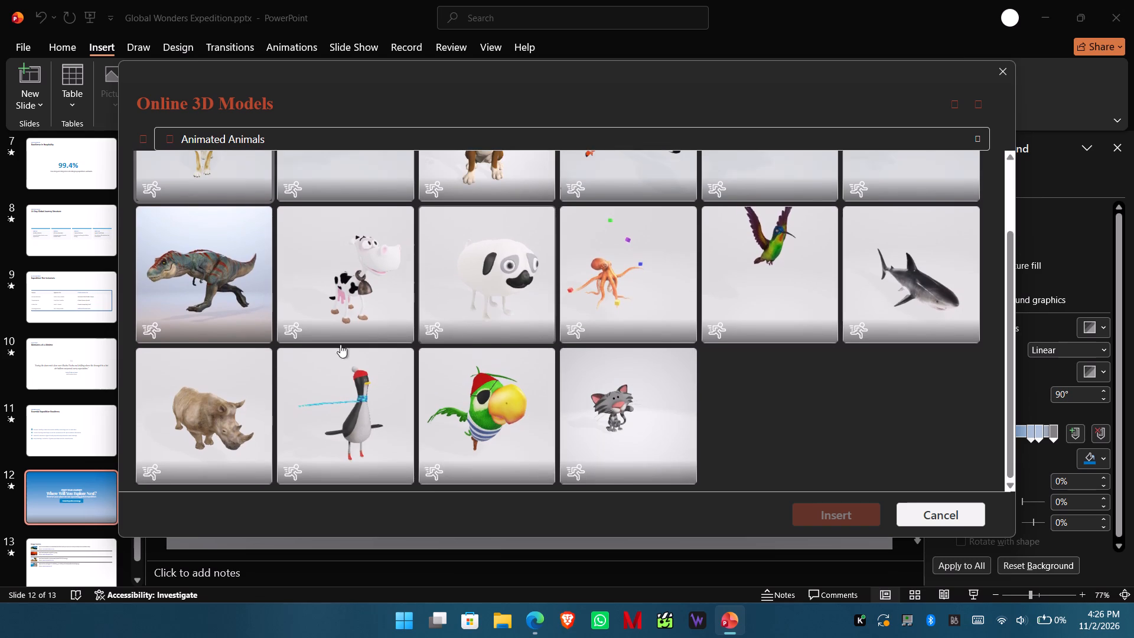
left_click(208, 412)
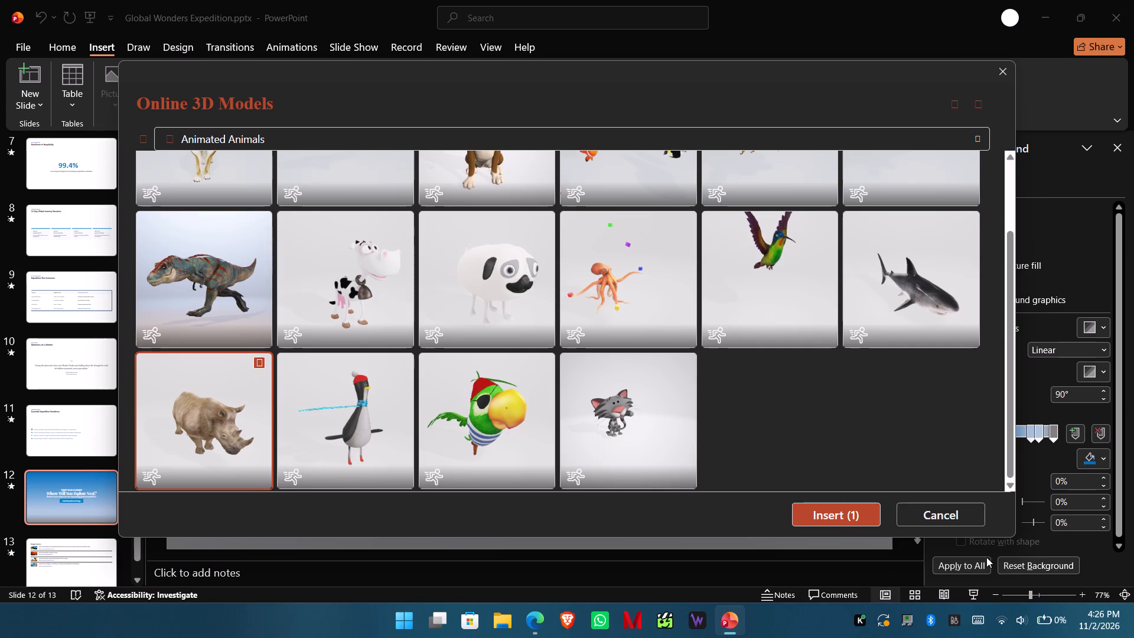
left_click(857, 522)
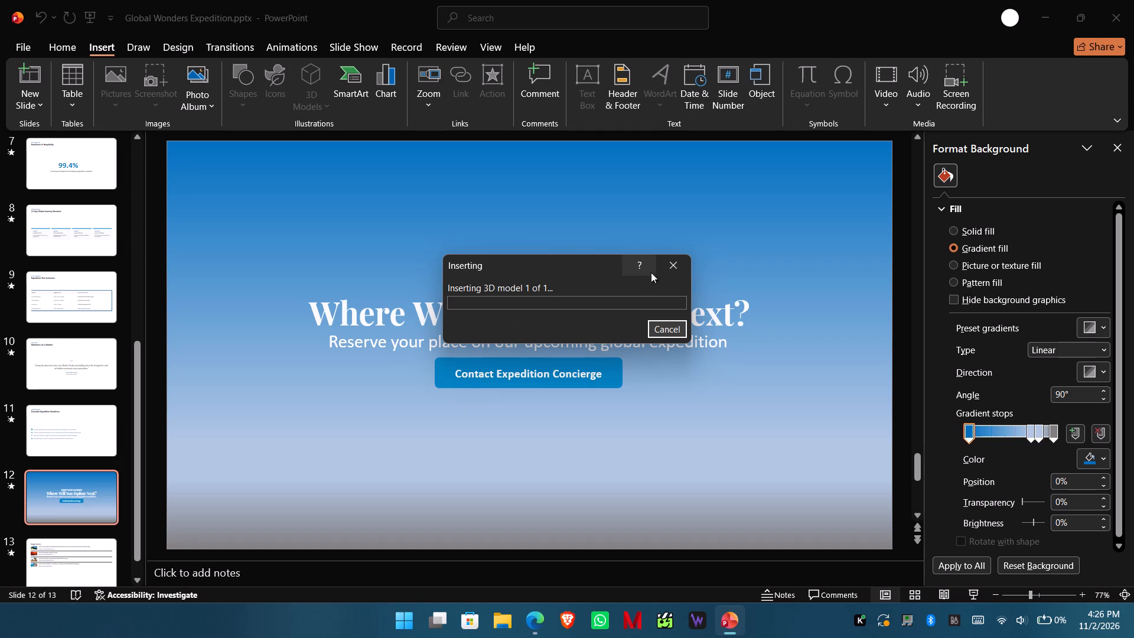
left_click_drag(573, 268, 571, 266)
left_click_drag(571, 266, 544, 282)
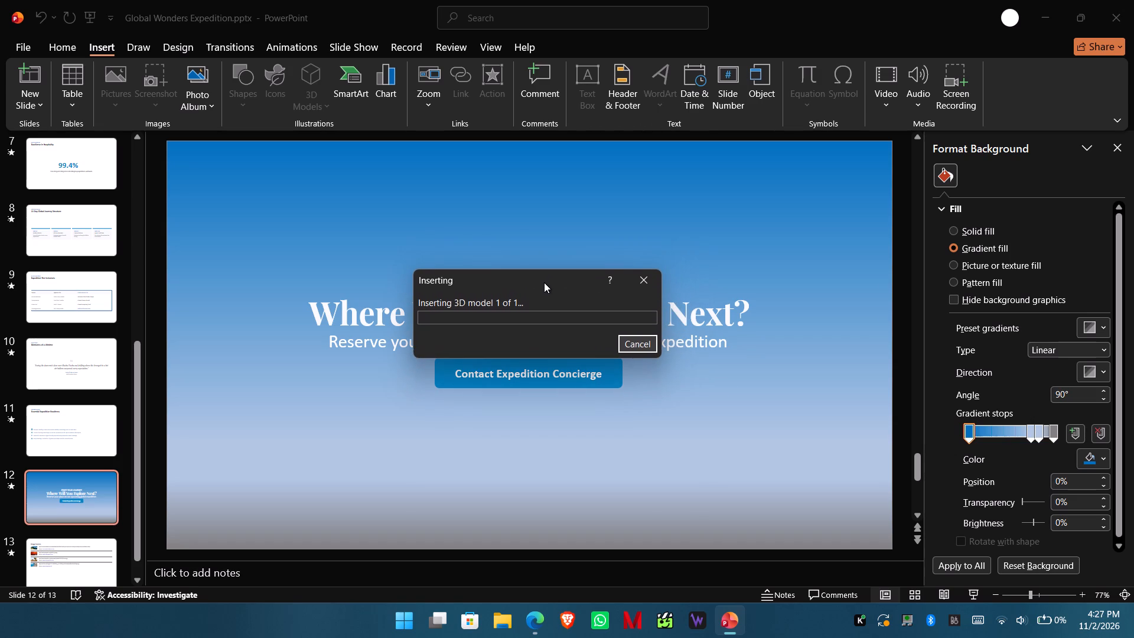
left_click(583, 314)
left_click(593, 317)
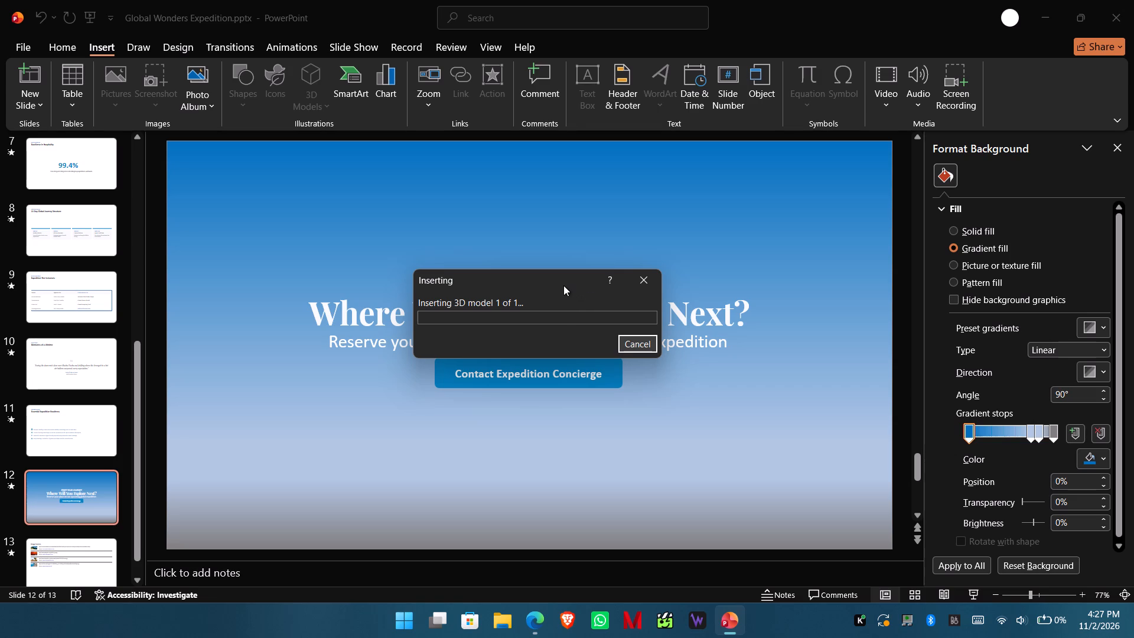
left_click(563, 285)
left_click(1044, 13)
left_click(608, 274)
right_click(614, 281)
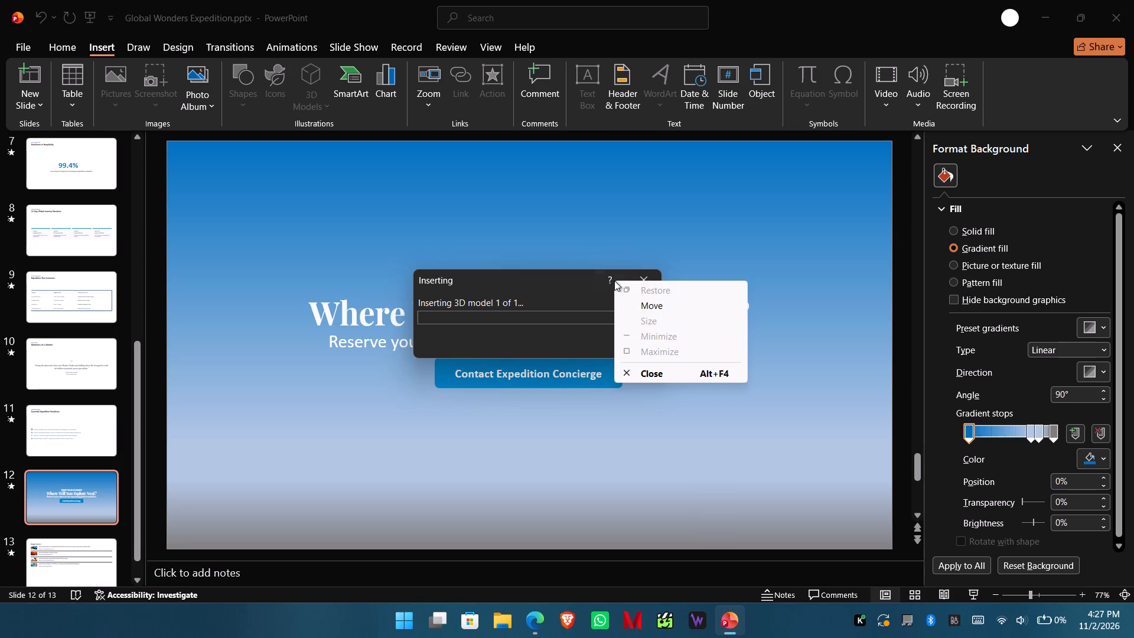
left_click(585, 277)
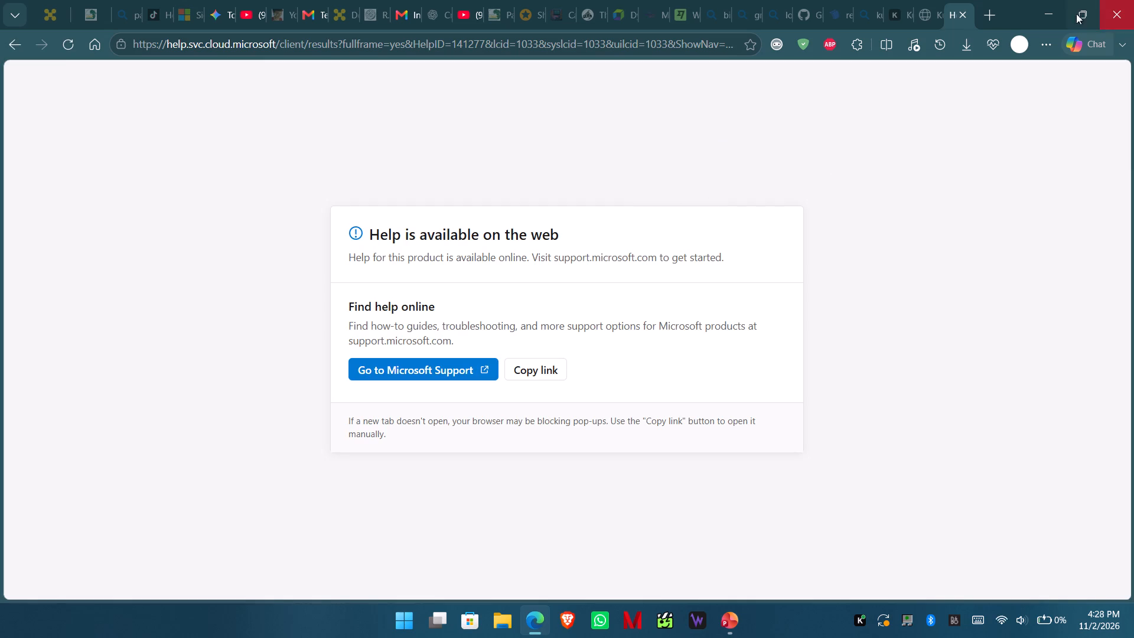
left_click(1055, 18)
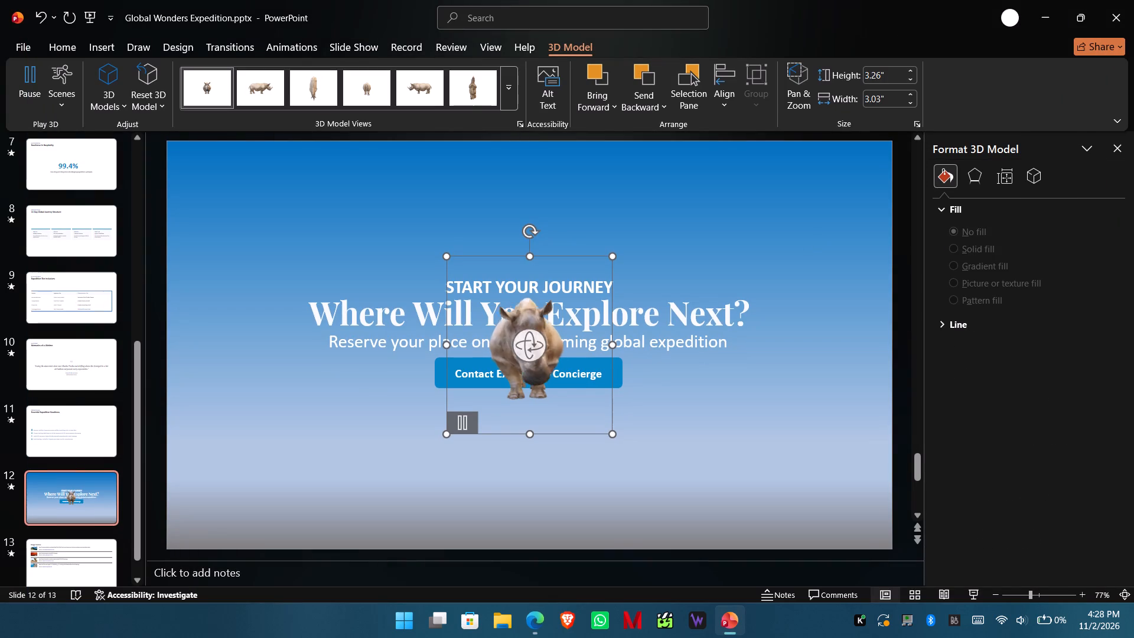
Turn the rhinoceros 3D model to an angled, right-facing view and move it to slide 12's lower-left corner.
left_click_drag(531, 341, 618, 338)
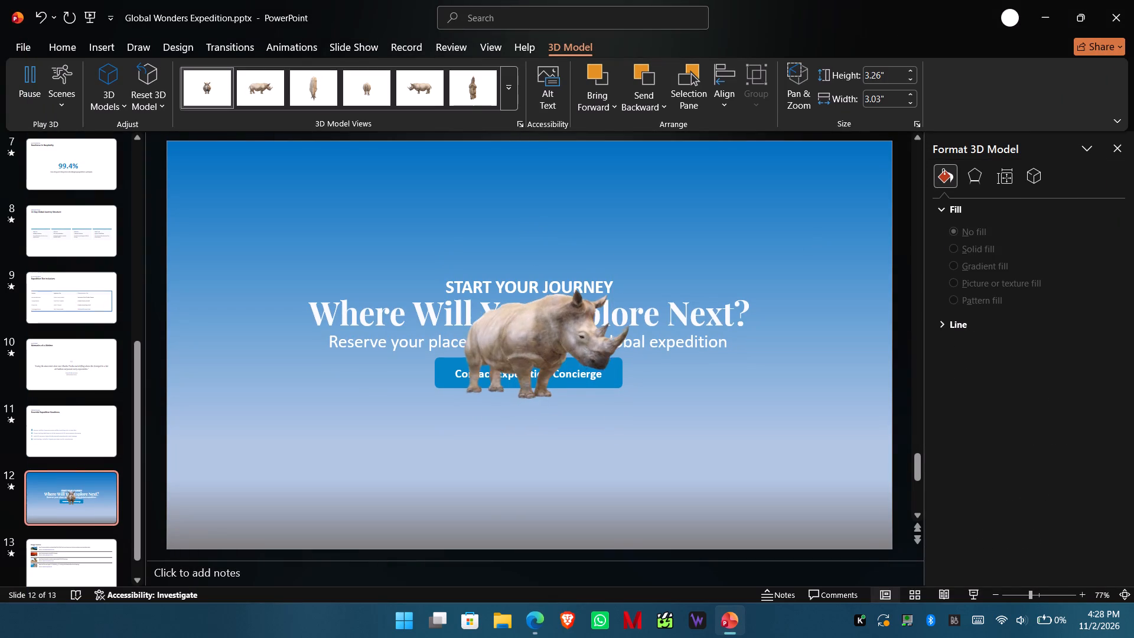
left_click_drag(618, 338, 605, 362)
left_click_drag(531, 308, 433, 361)
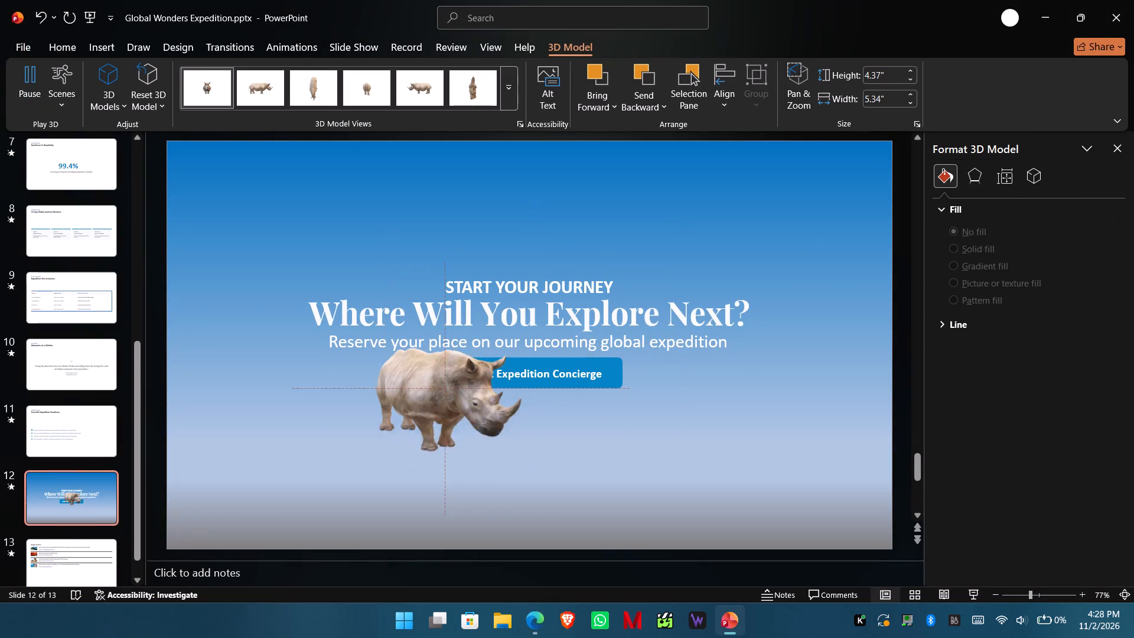
left_click_drag(433, 361, 249, 444)
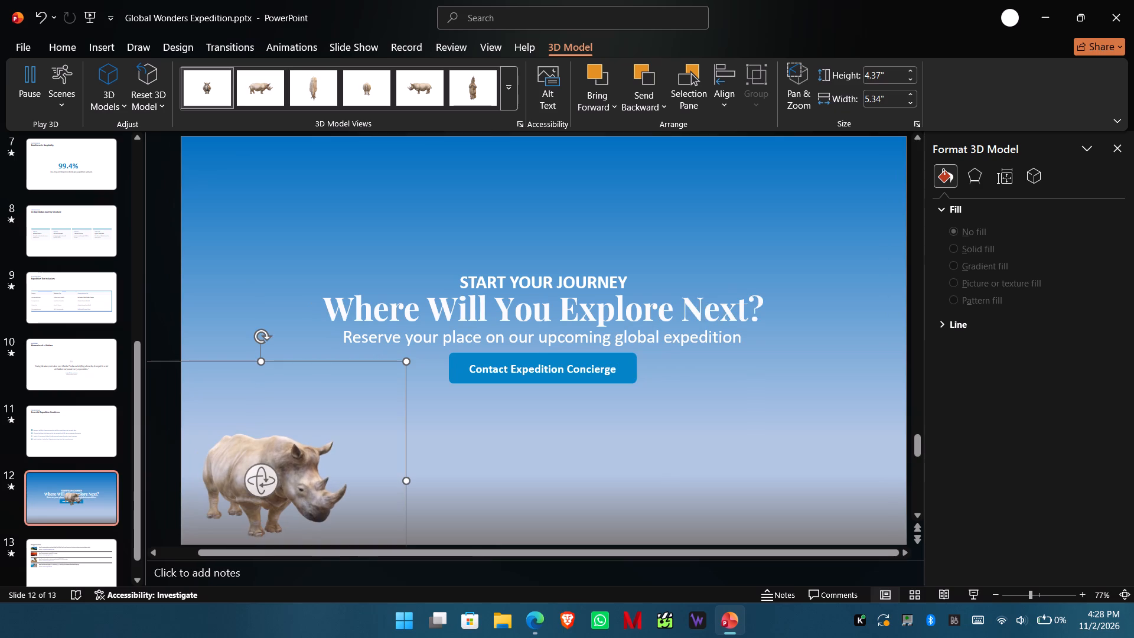
Fine-tune the rhinoceros model's rotation and nudge it slightly up and to the right within the slide's lower-left corner.
left_click_drag(268, 489, 268, 483)
left_click_drag(268, 483, 280, 483)
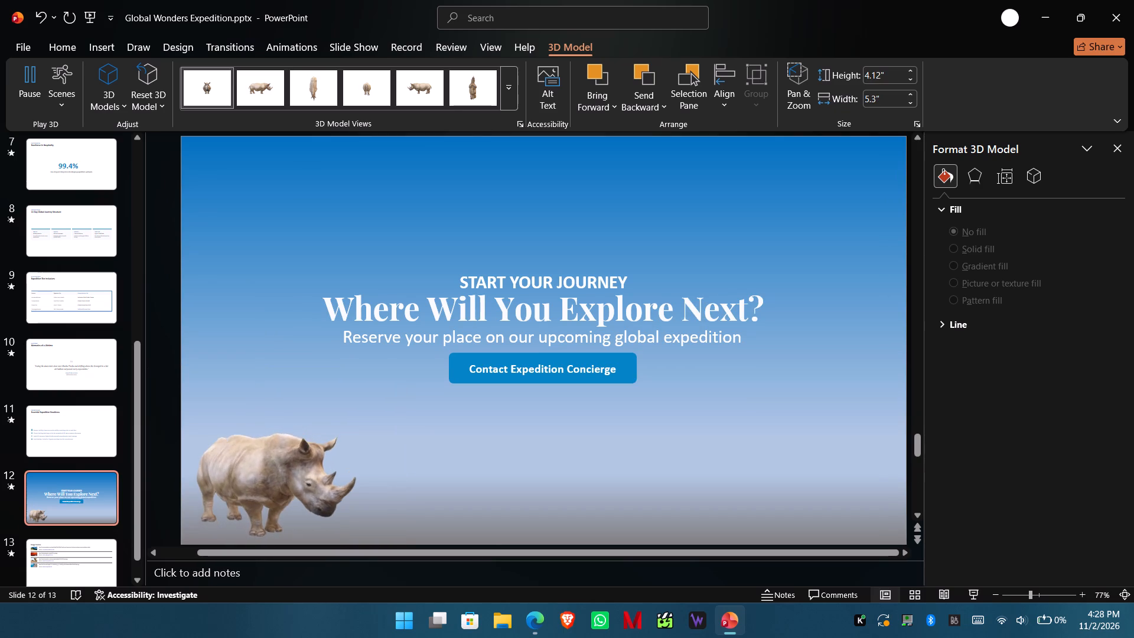
left_click_drag(280, 483, 282, 491)
left_click_drag(256, 441, 258, 428)
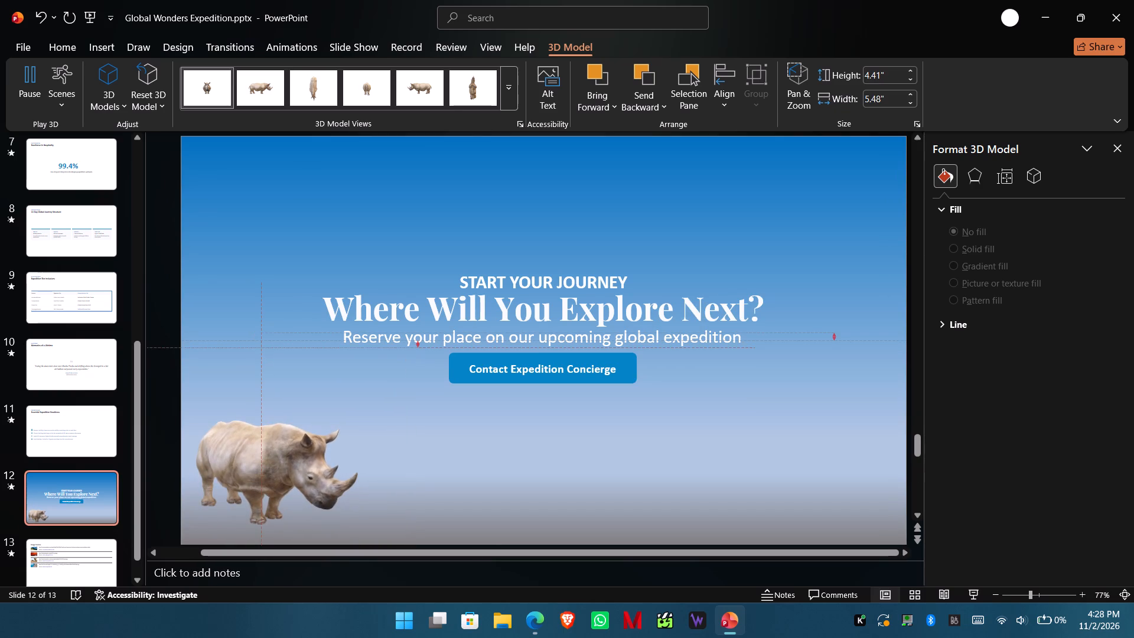
left_click_drag(258, 428, 267, 428)
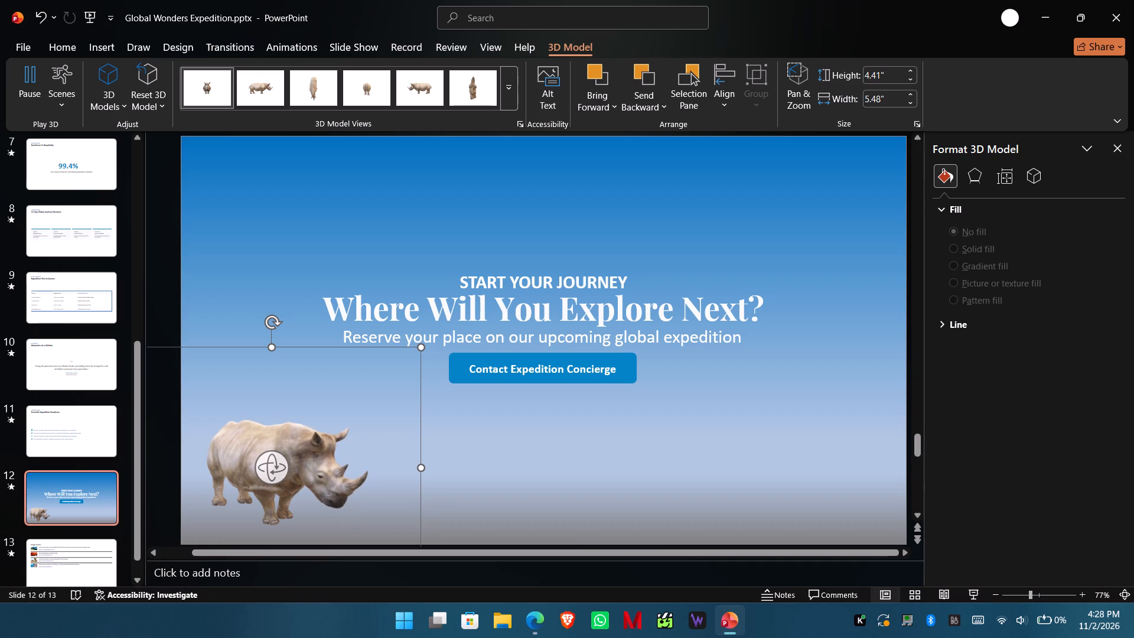
left_click(514, 454)
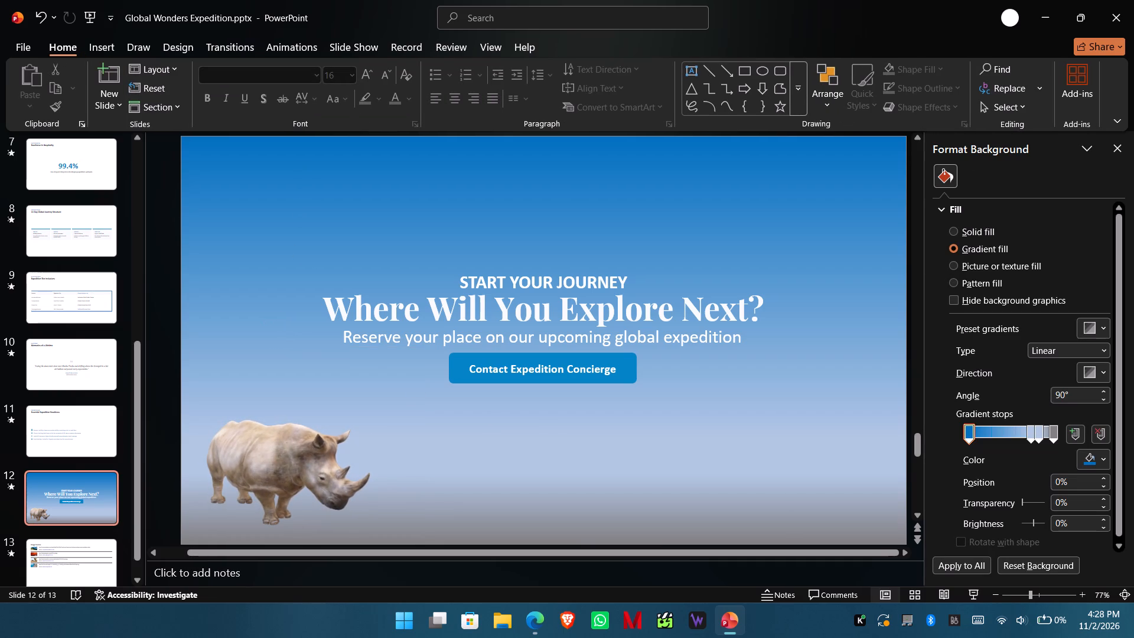
left_click(286, 464)
left_click(286, 464)
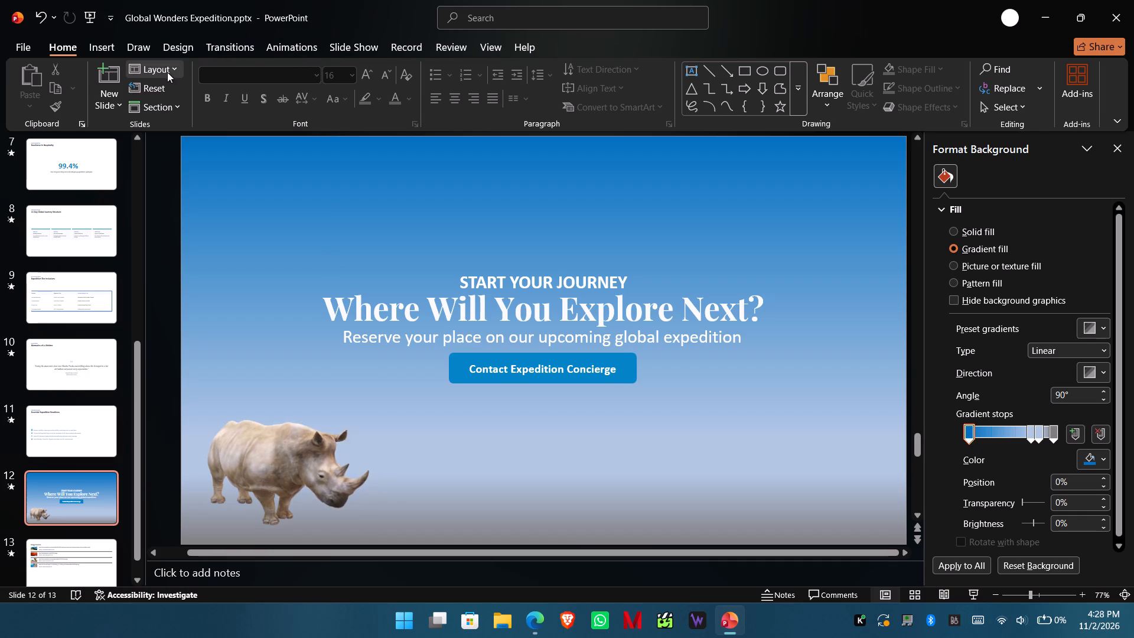
Look through the stock 3D model library's categories for another model for slide 12, and close the library.
left_click(115, 48)
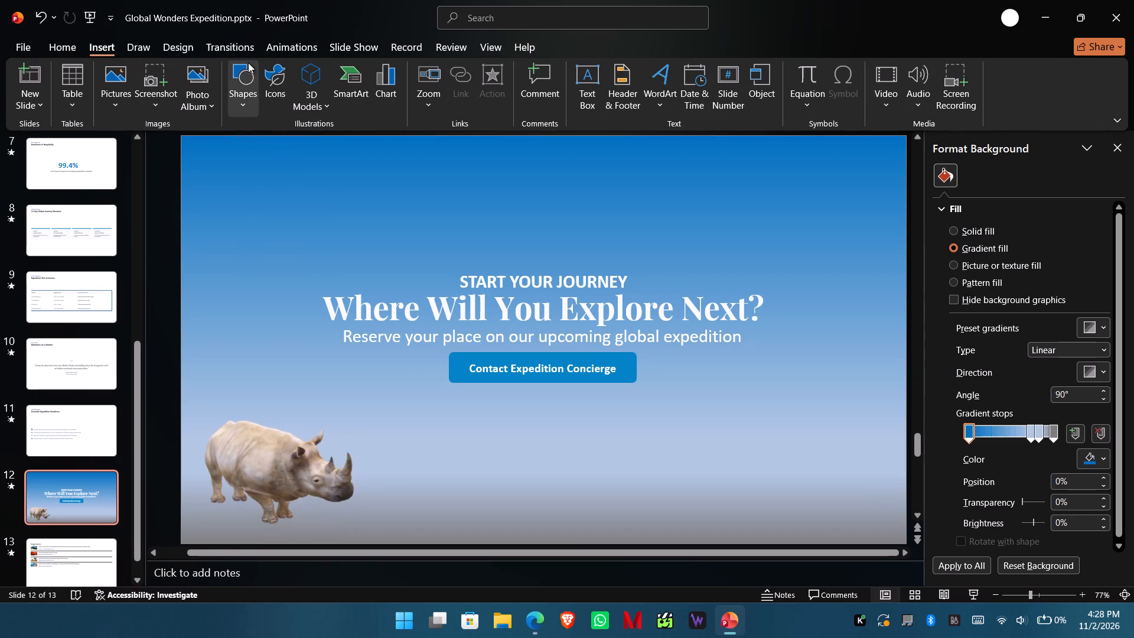
left_click(326, 105)
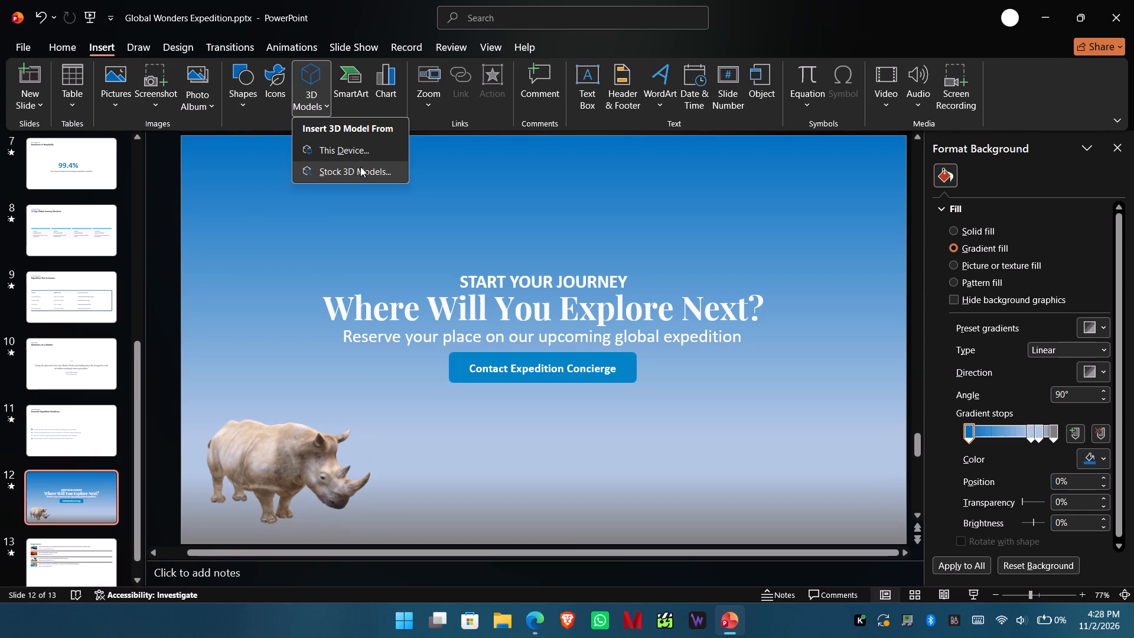
left_click(371, 171)
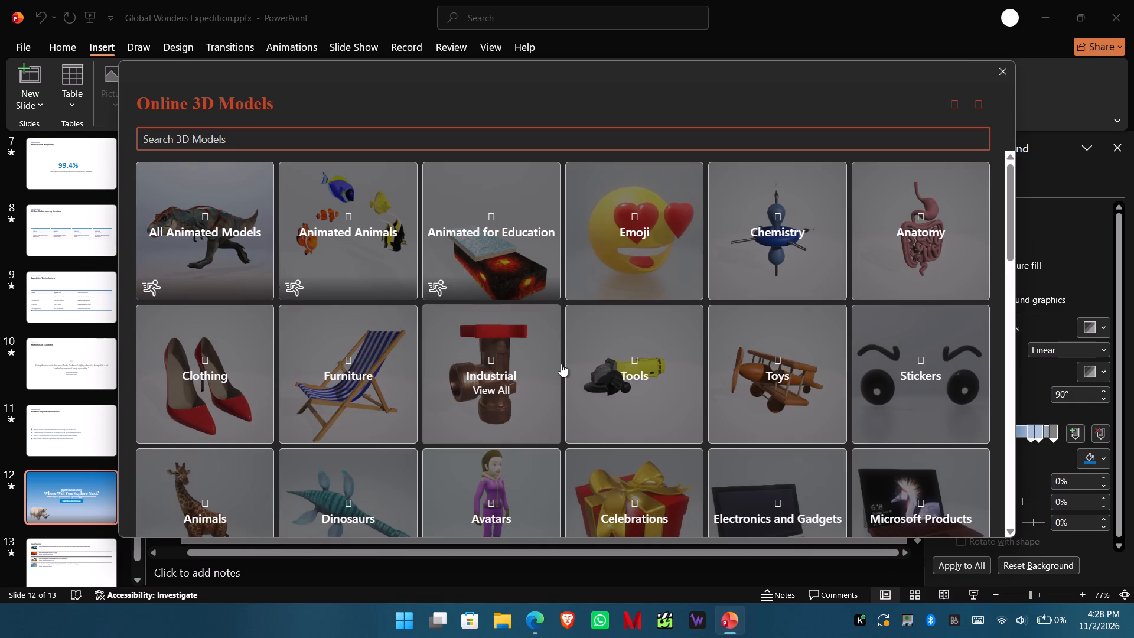
scroll(709, 340, "down", 4)
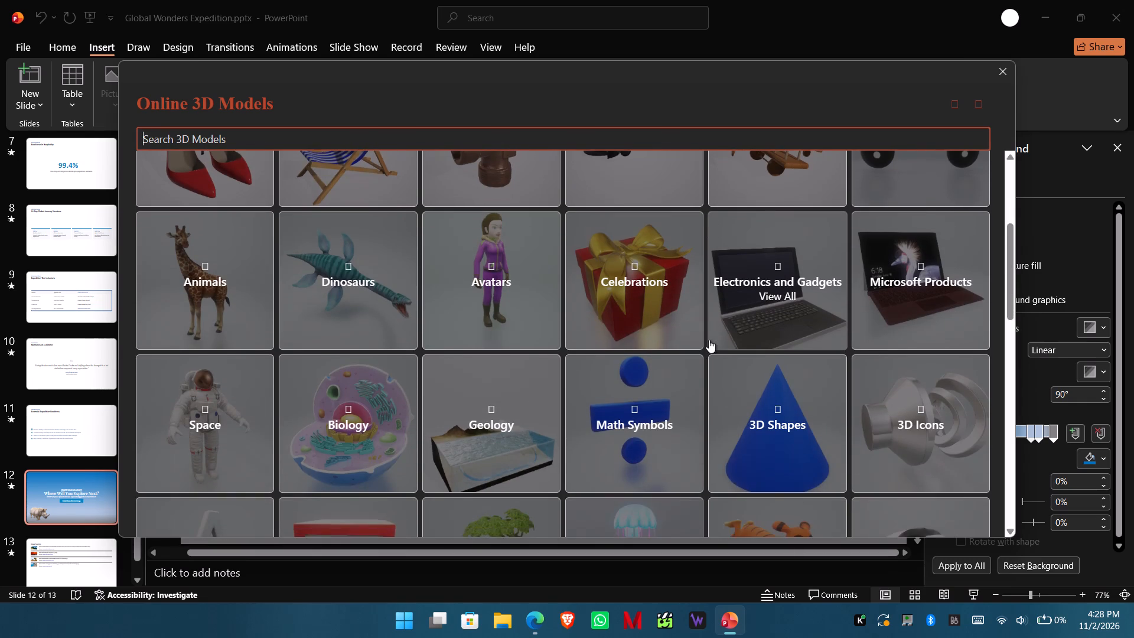
scroll(709, 340, "down", 3)
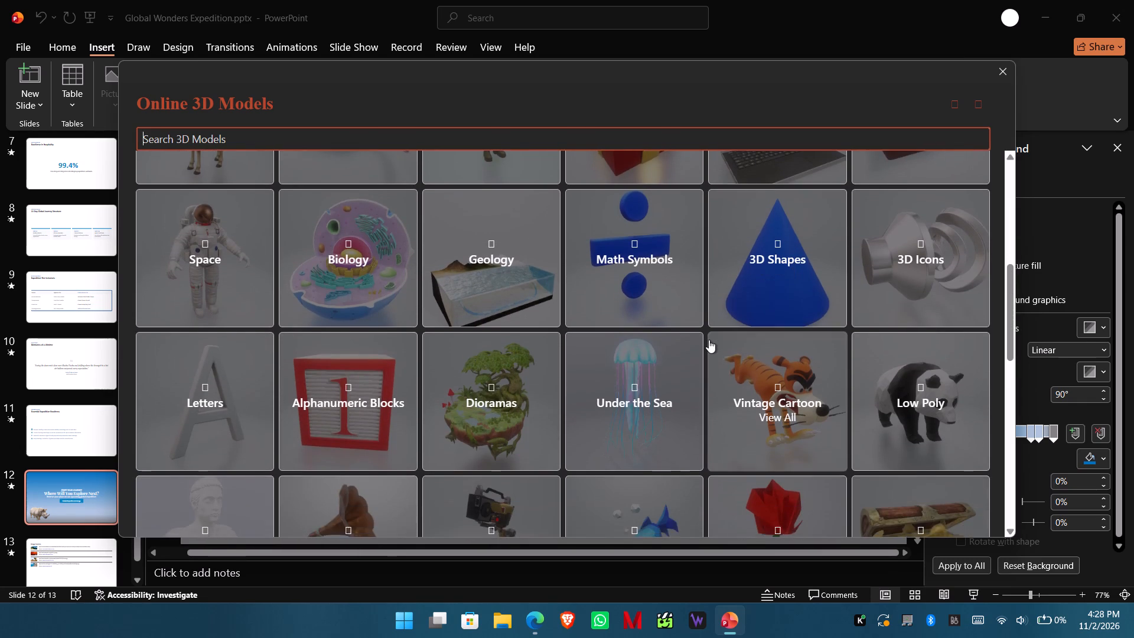
scroll(709, 340, "down", 1)
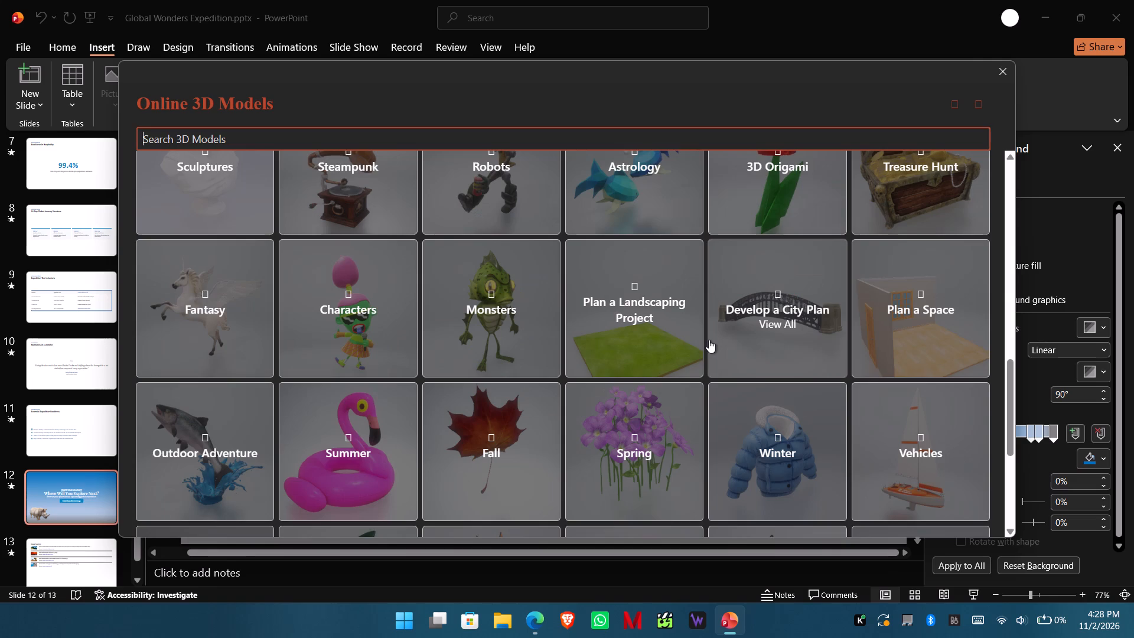
scroll(709, 340, "down", 4)
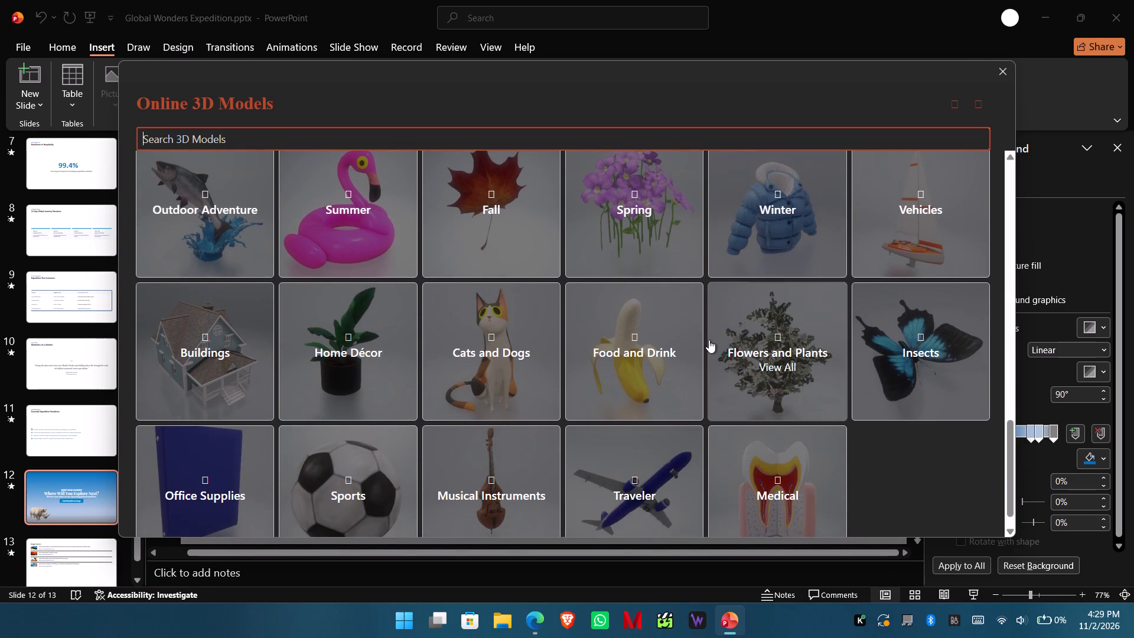
scroll(709, 340, "down", 2)
scroll(661, 403, "up", 2)
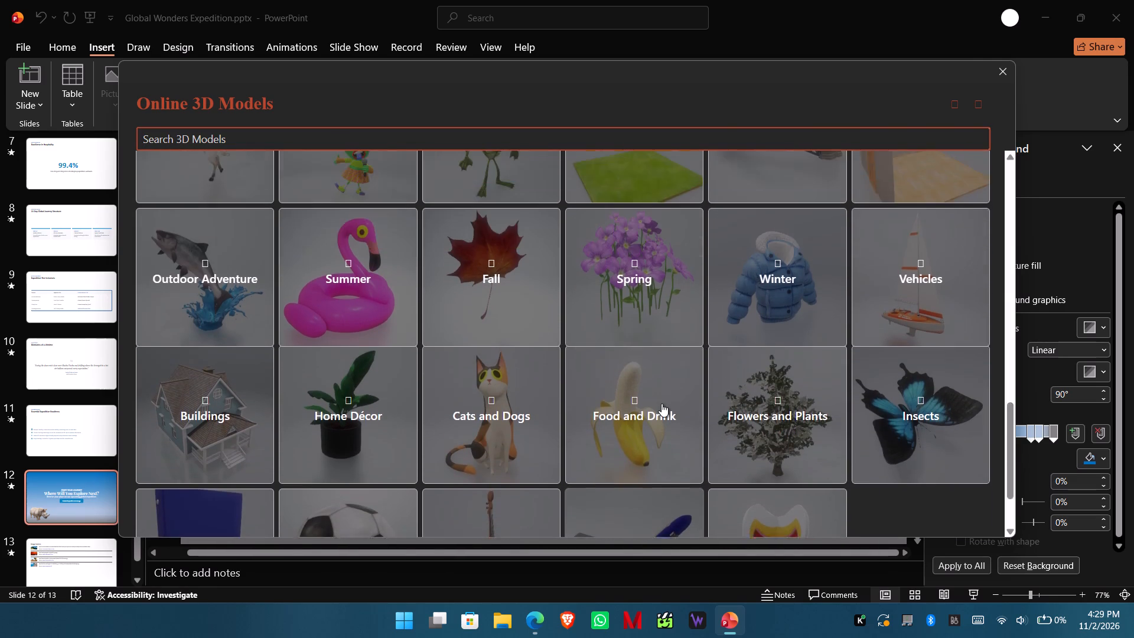
scroll(661, 403, "up", 2)
scroll(661, 403, "down", 3)
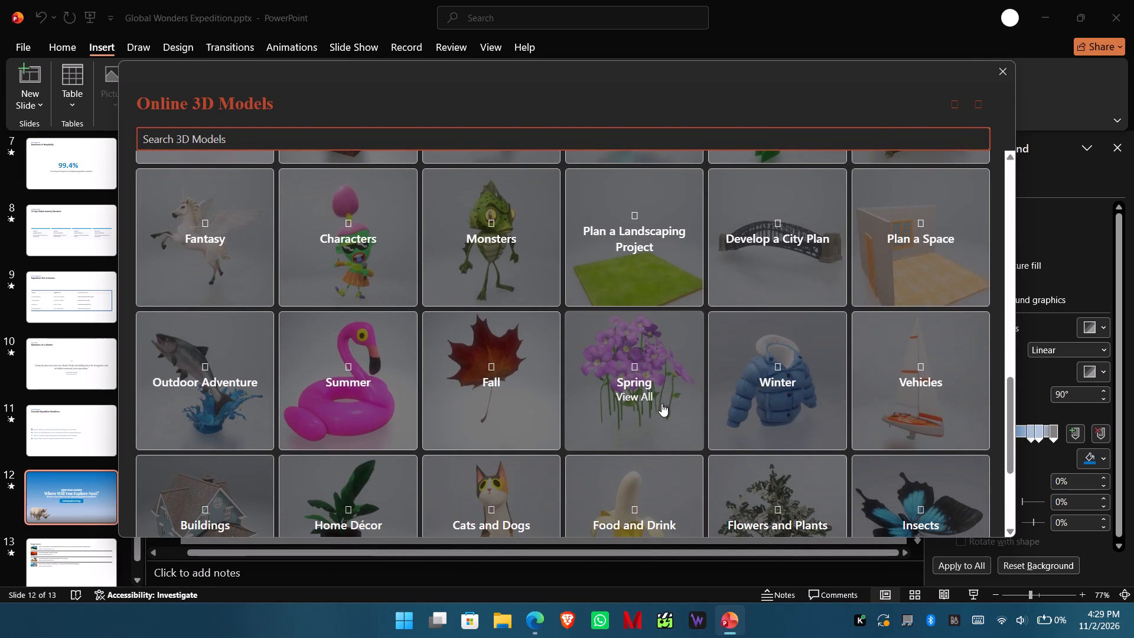
scroll(661, 403, "up", 4)
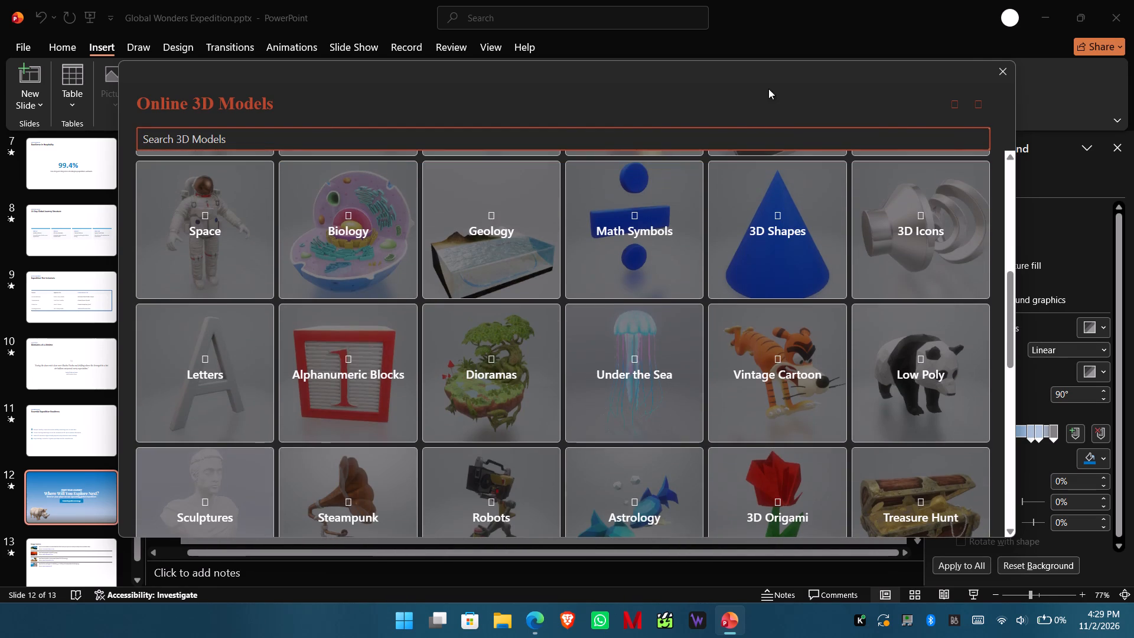
left_click(1005, 70)
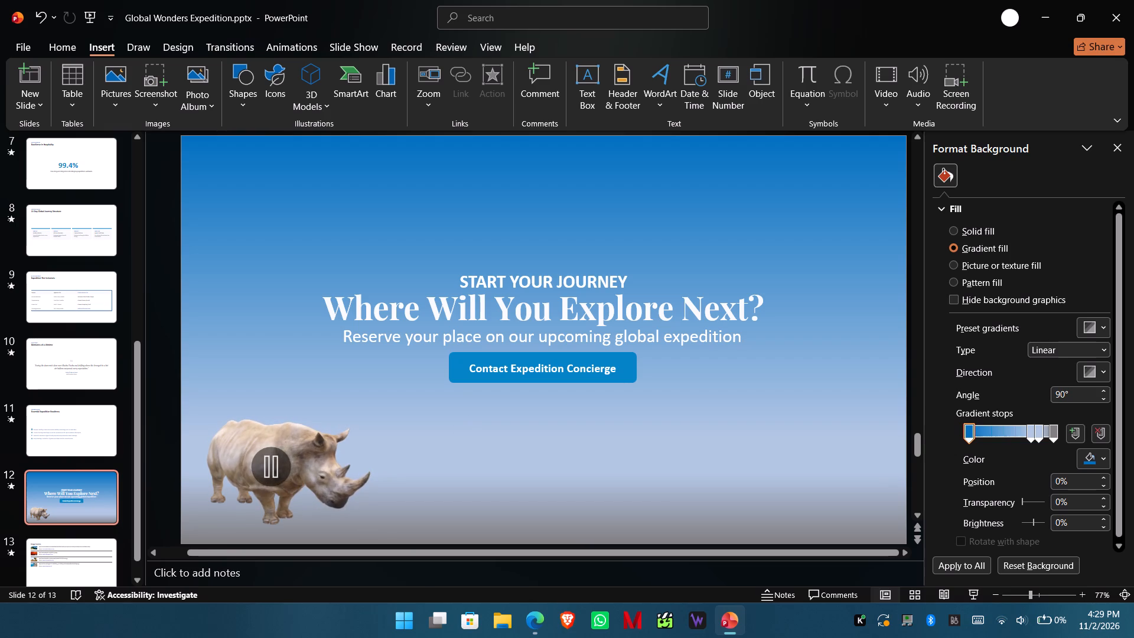
Reopen the stock 3D model library and examine all its categories for a second model for slide 12.
left_click(322, 105)
left_click(343, 168)
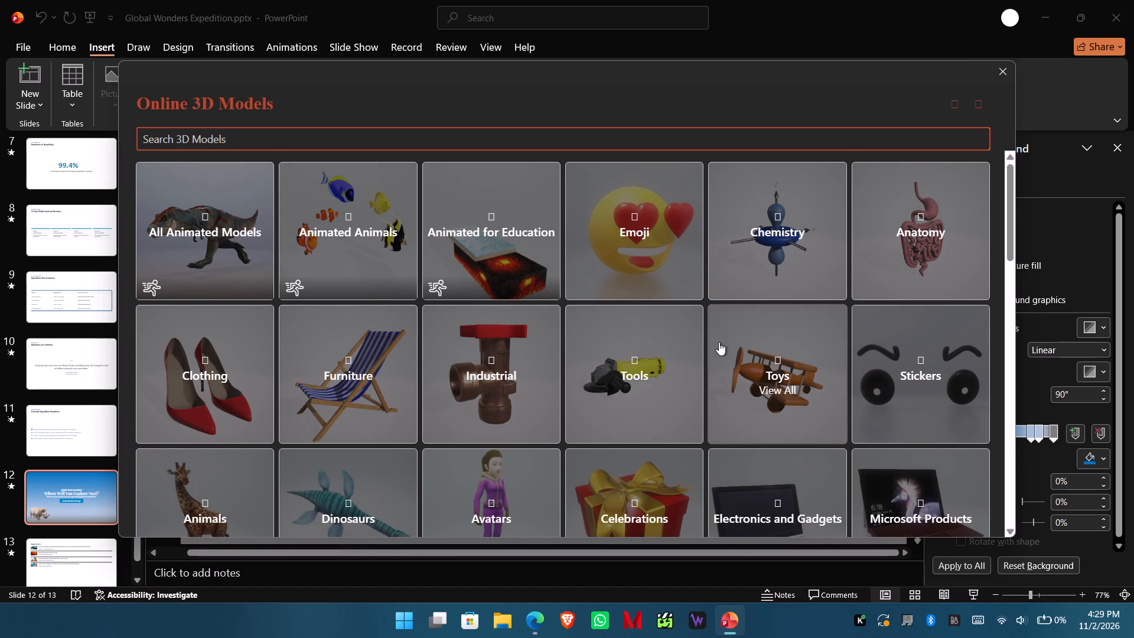
scroll(719, 342, "down", 4)
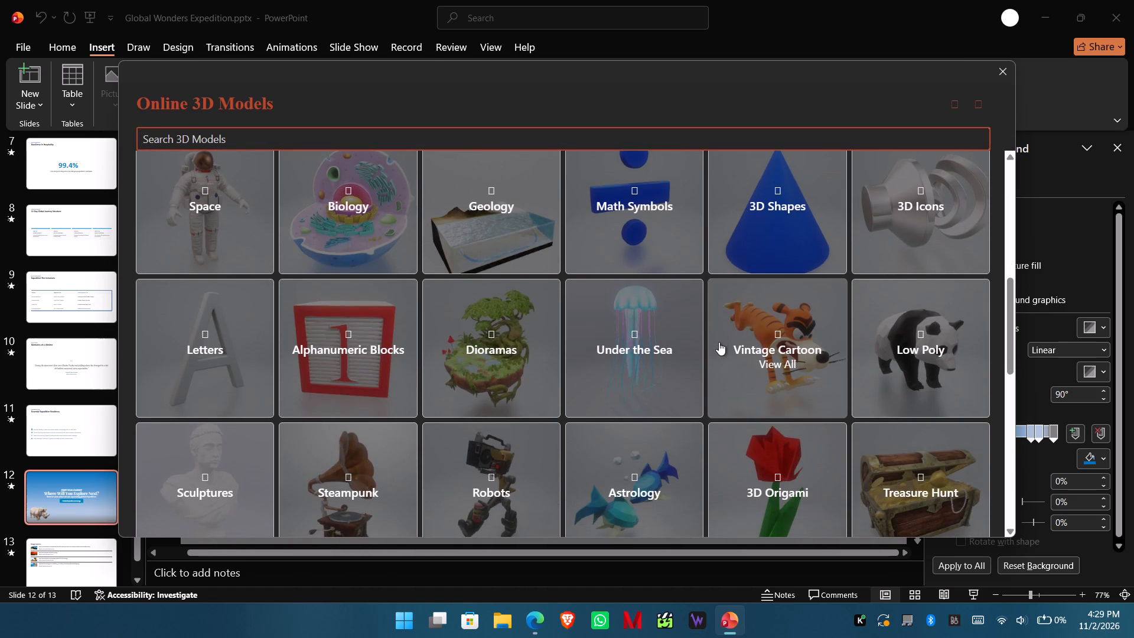
scroll(719, 342, "down", 2)
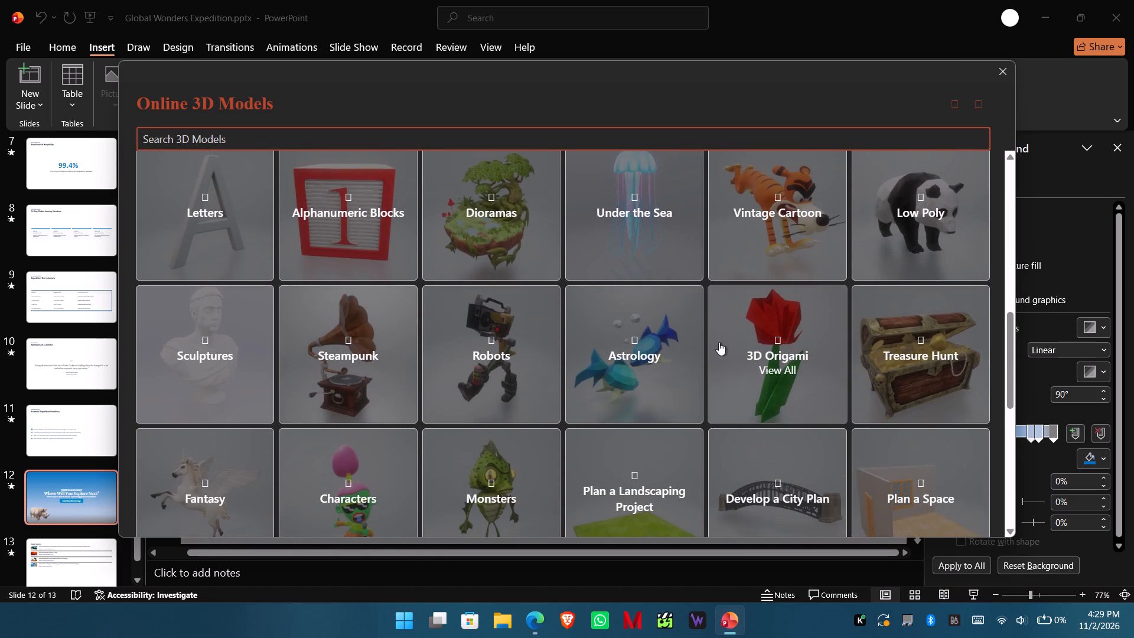
scroll(826, 335, "down", 1)
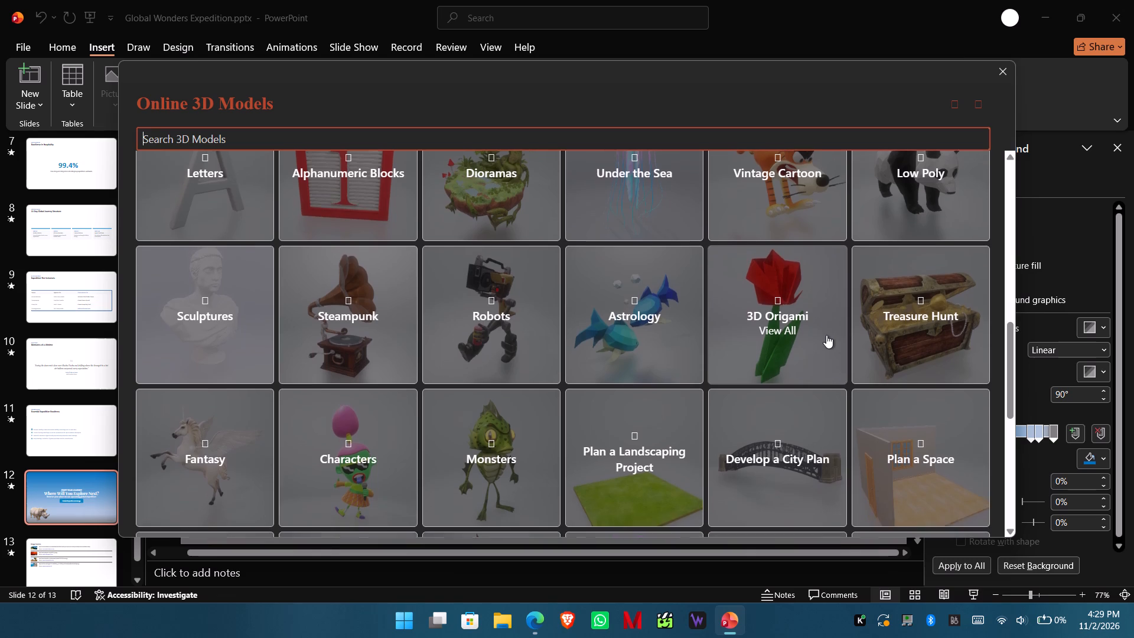
scroll(826, 335, "down", 3)
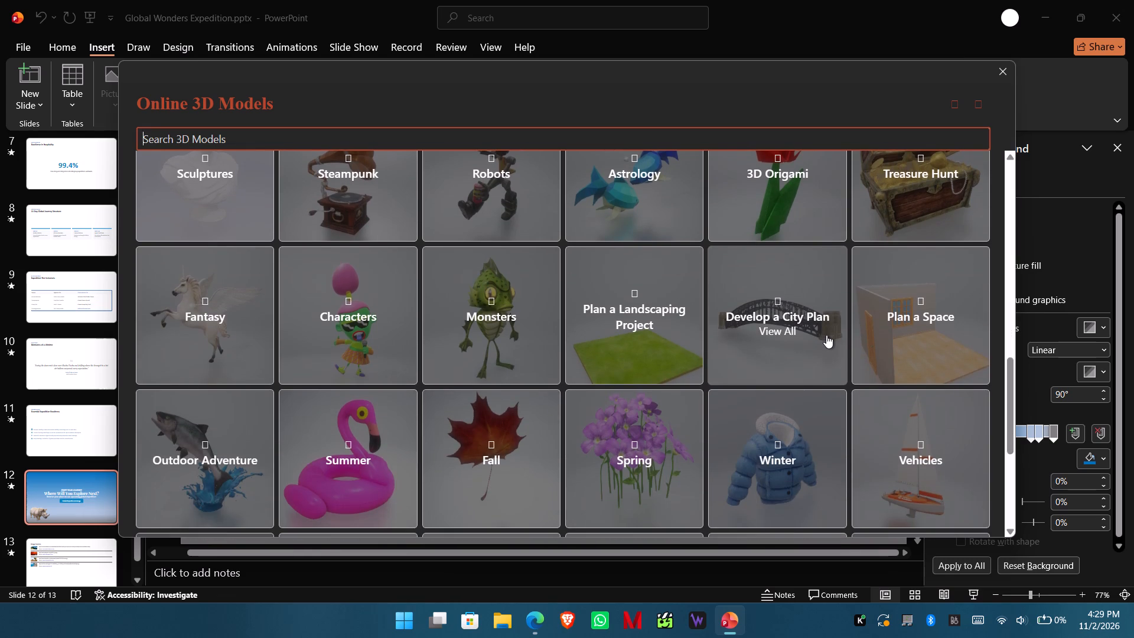
scroll(855, 365, "down", 2)
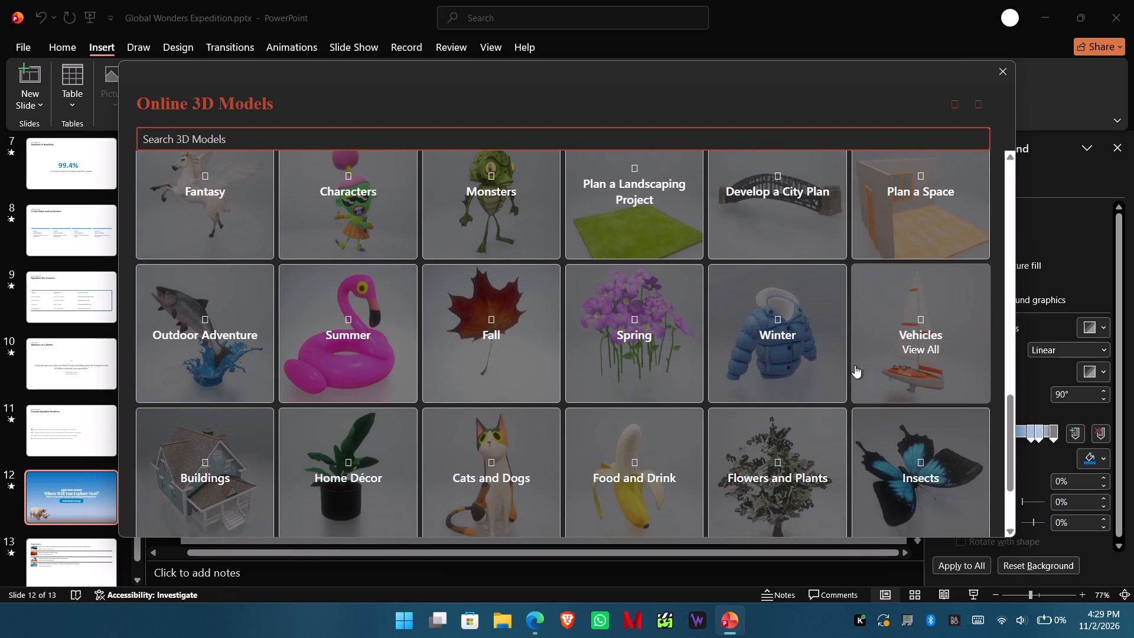
scroll(855, 365, "down", 4)
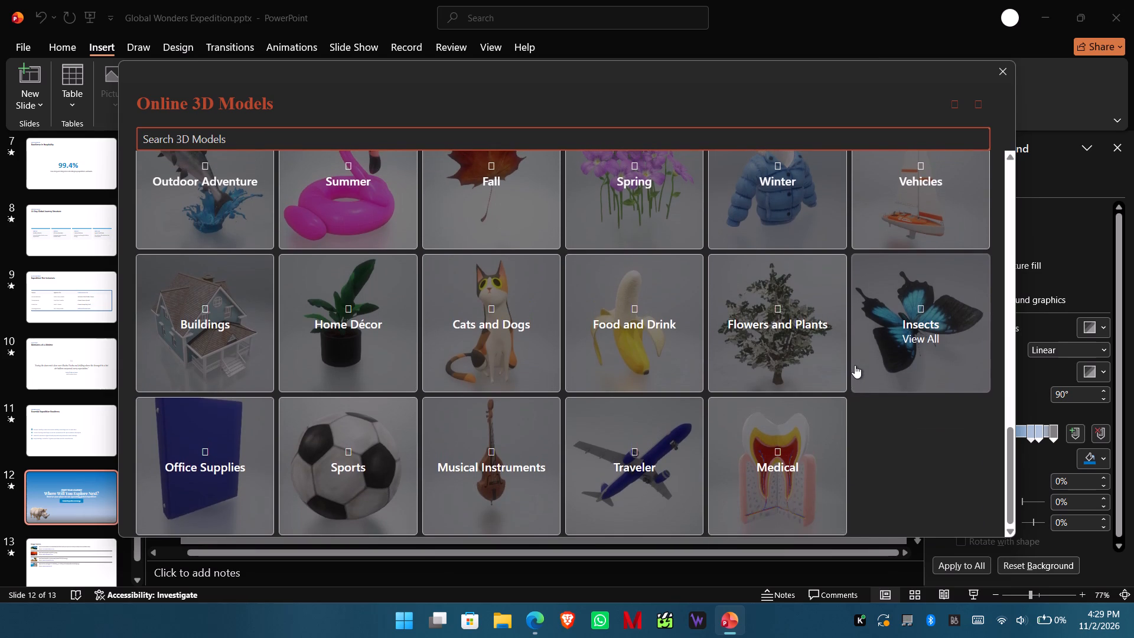
scroll(812, 394, "up", 1)
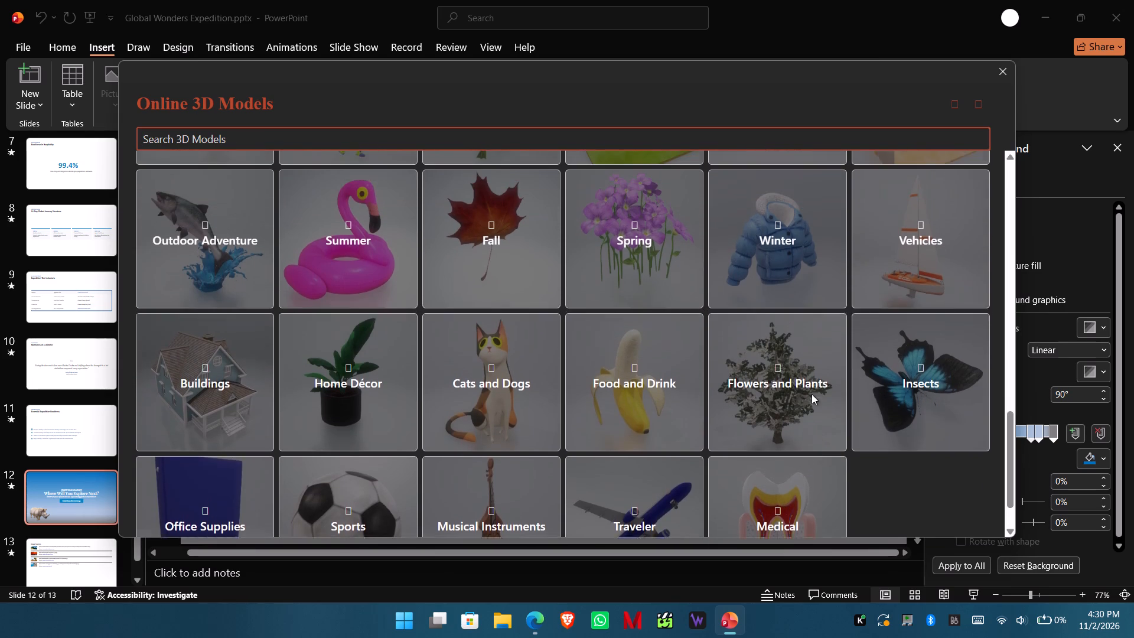
scroll(812, 394, "up", 3)
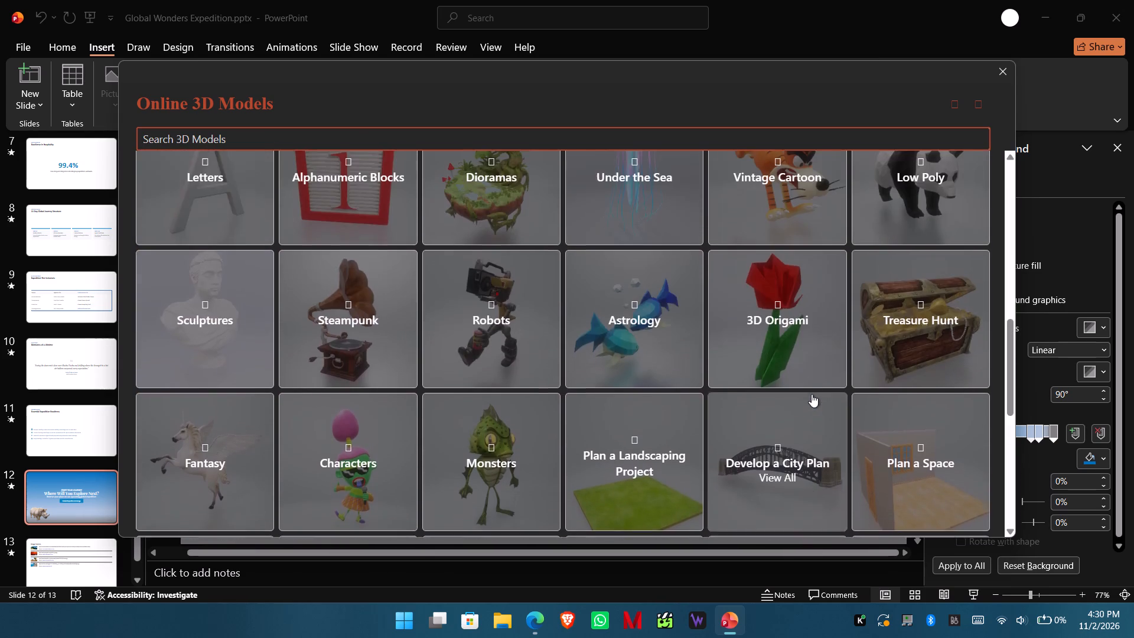
scroll(812, 394, "up", 2)
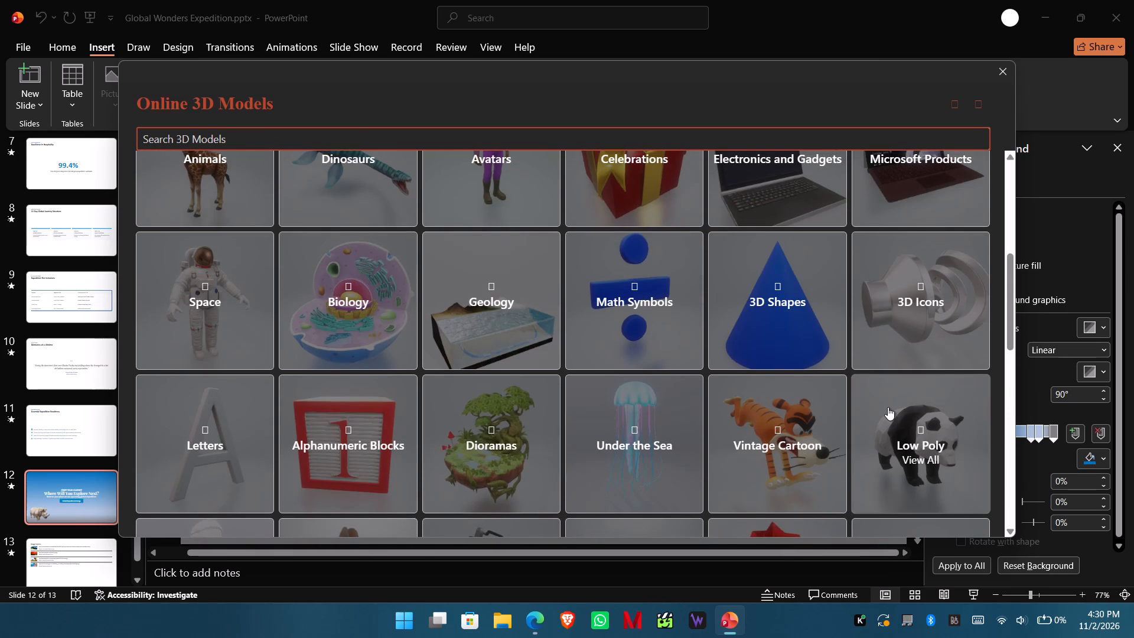
Insert the low-poly rhinoceros from the library's Low Poly category as slide 12's second 3D model.
left_click(888, 407)
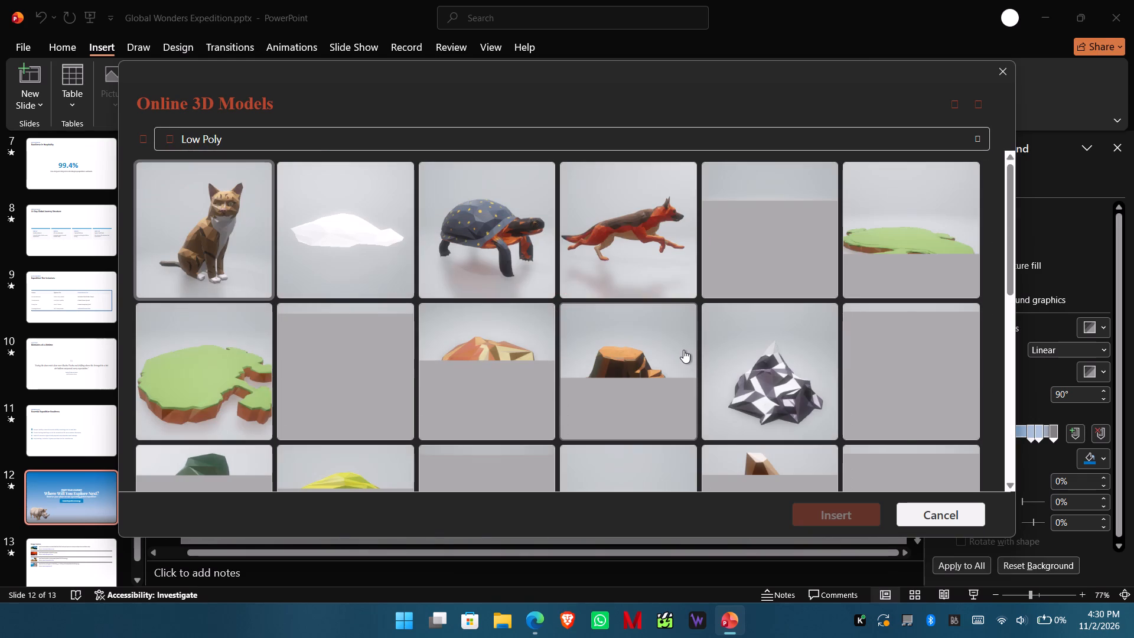
scroll(601, 337, "down", 3)
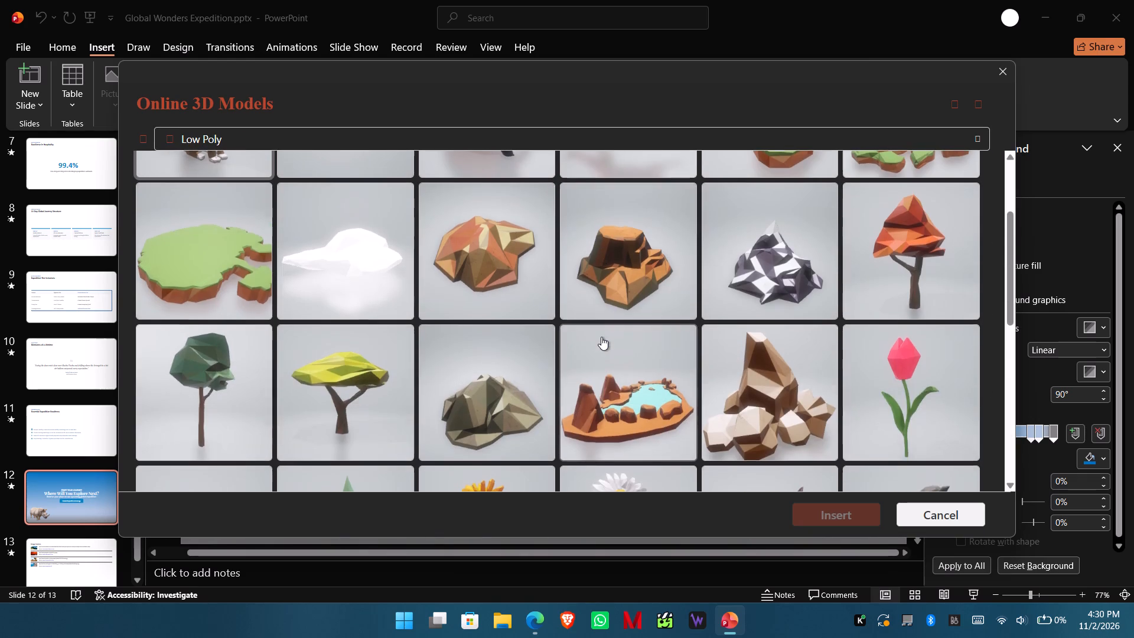
scroll(601, 337, "down", 4)
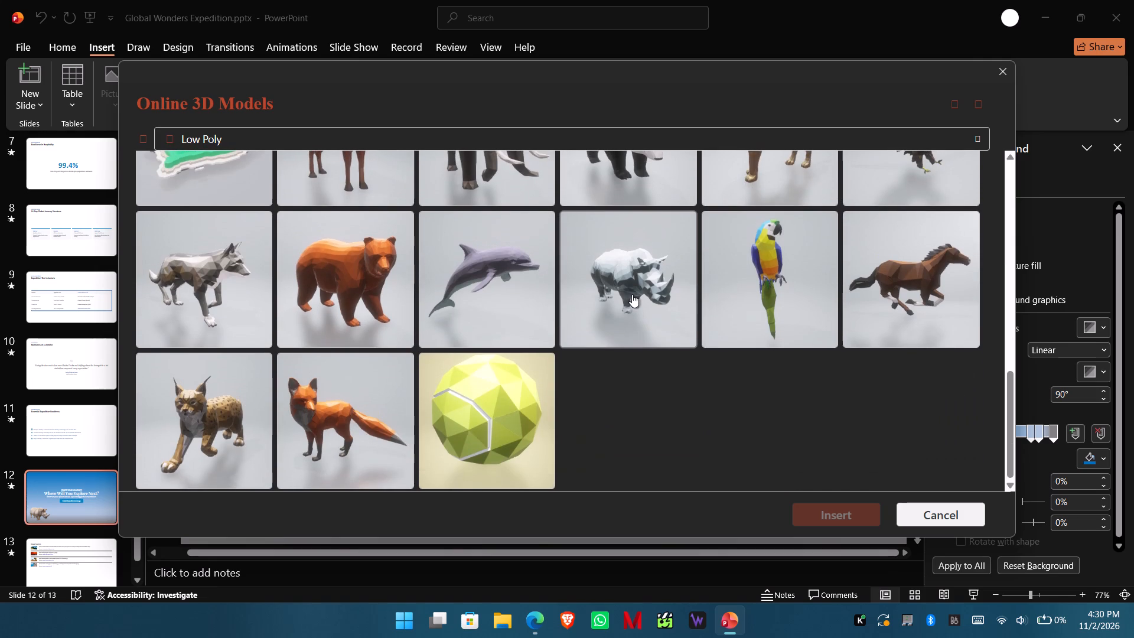
left_click(632, 294)
left_click(831, 509)
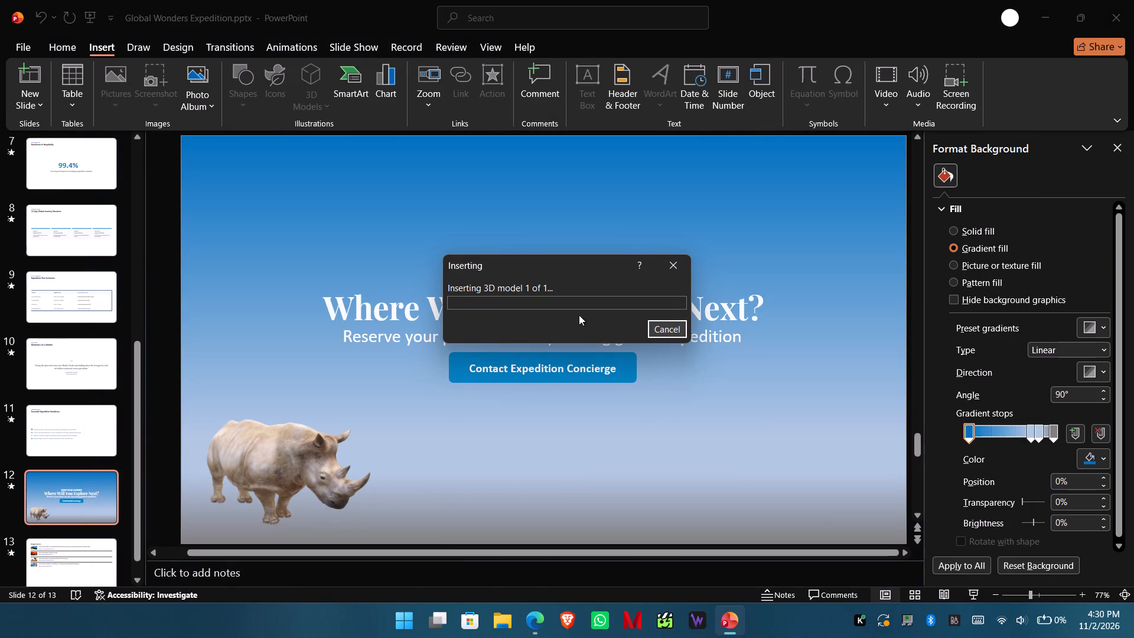
left_click(575, 269)
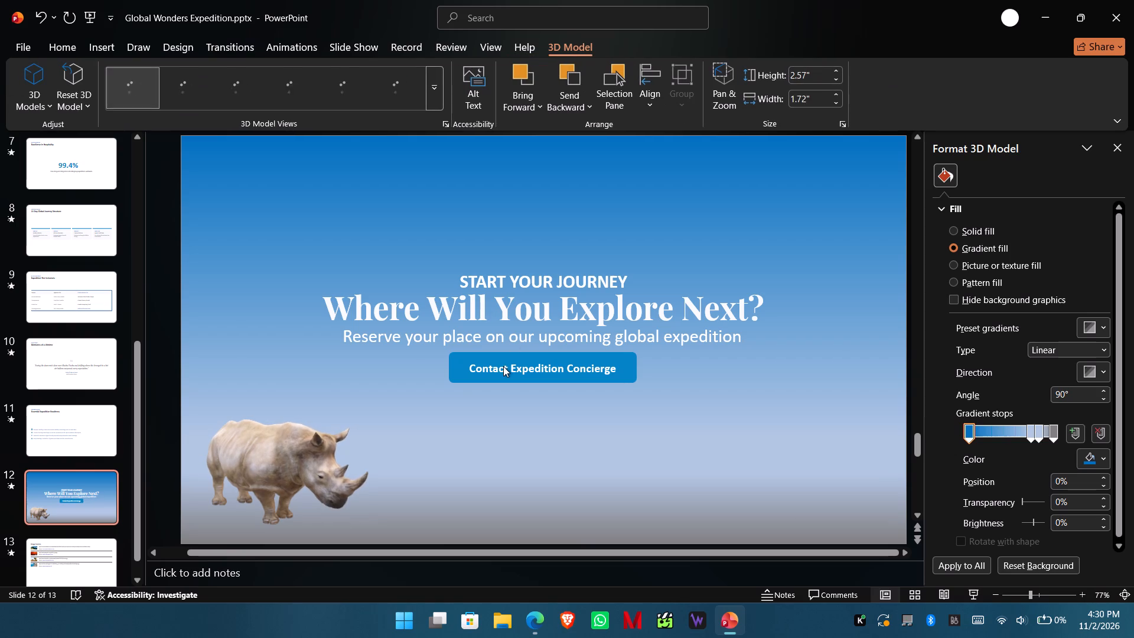
right_click(296, 461)
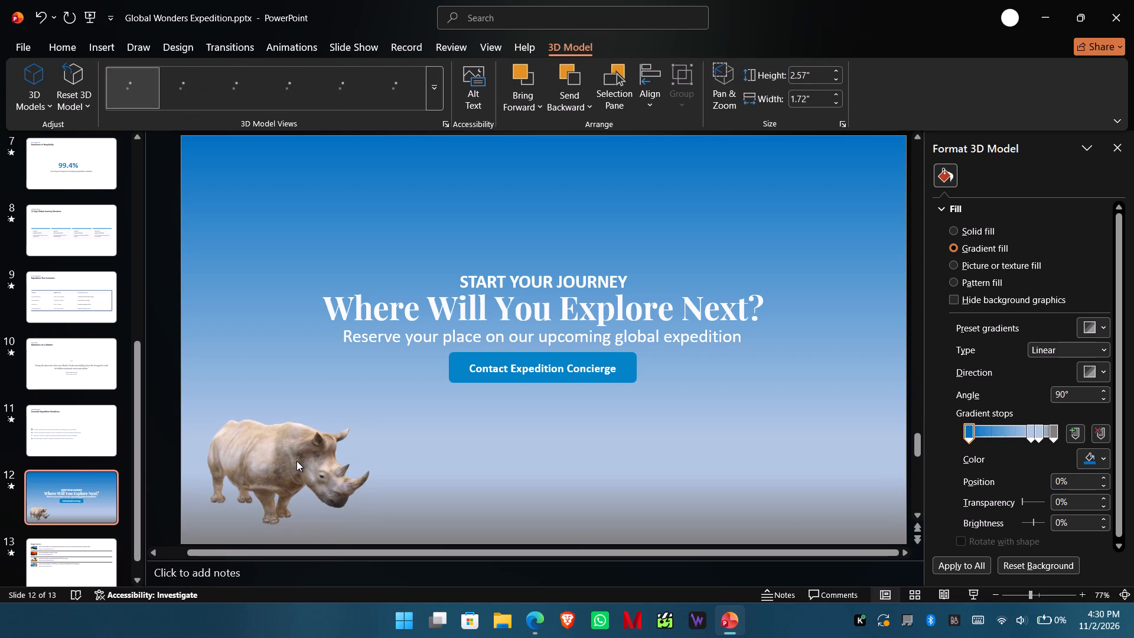
left_click(275, 474)
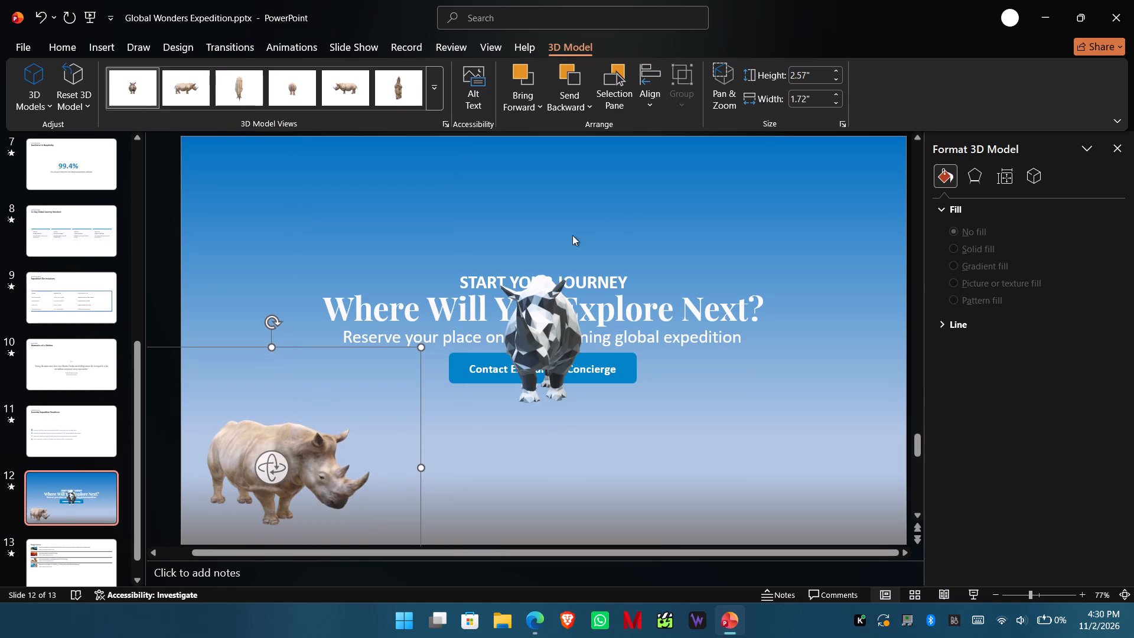
Move the low-poly rhinoceros model off the title text to just below the Contact Expedition Concierge button's right end.
left_click(547, 331)
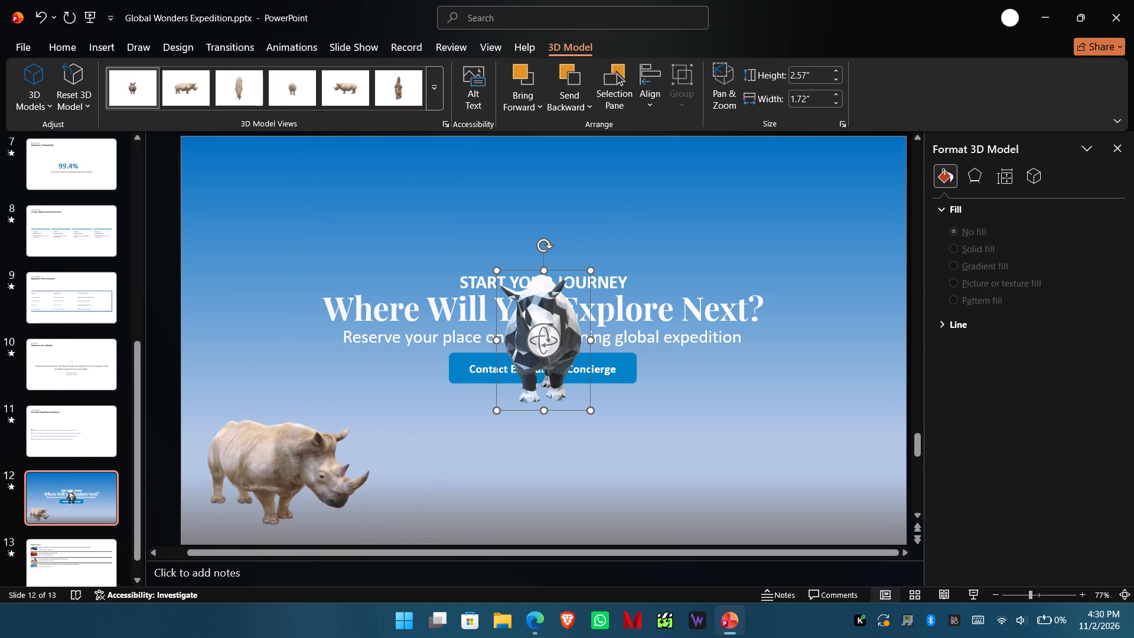
left_click_drag(556, 319, 661, 423)
left_click_drag(556, 346, 533, 353)
left_click_drag(544, 267, 567, 271)
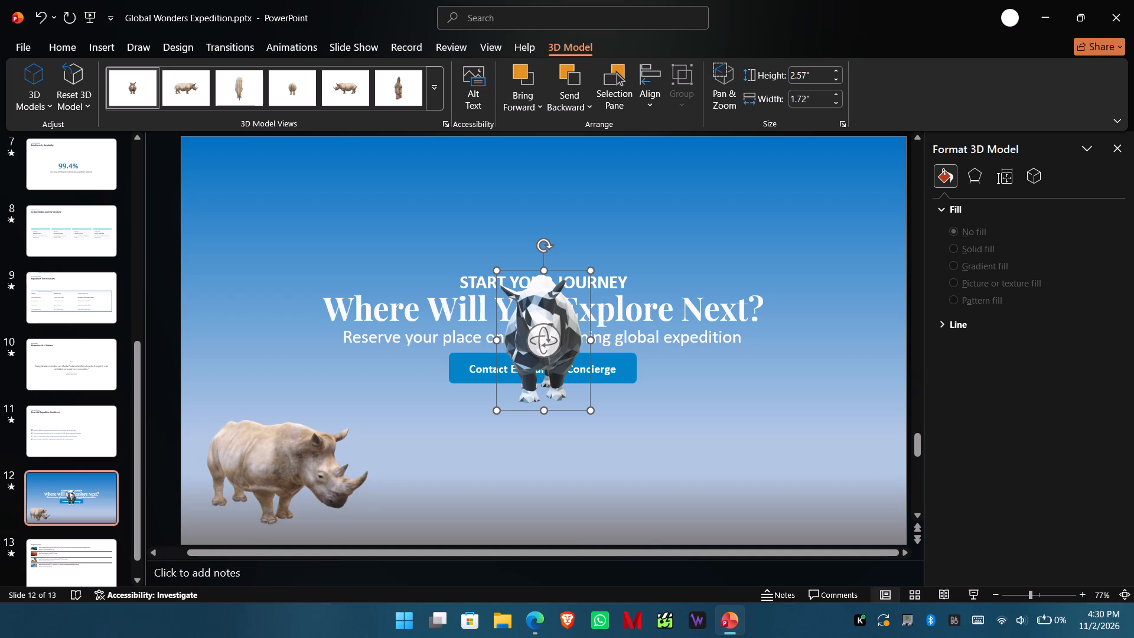
left_click(875, 44)
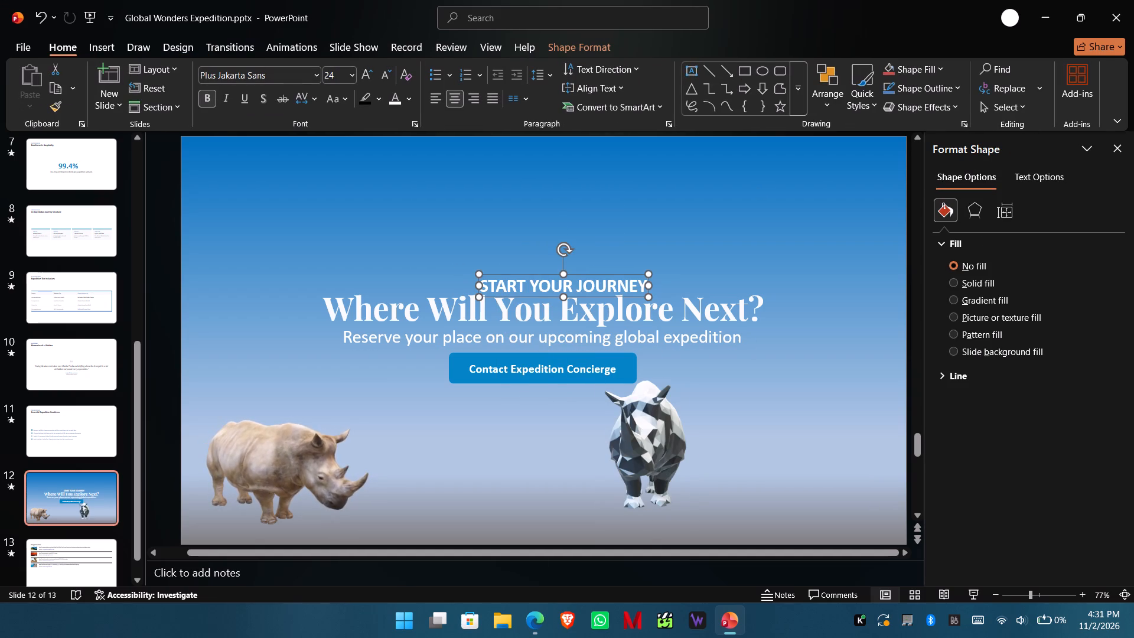
Undo the shift of the START YOUR JOURNEY text and turn the low-poly rhinoceros to an angled, left-facing view.
left_click(47, 22)
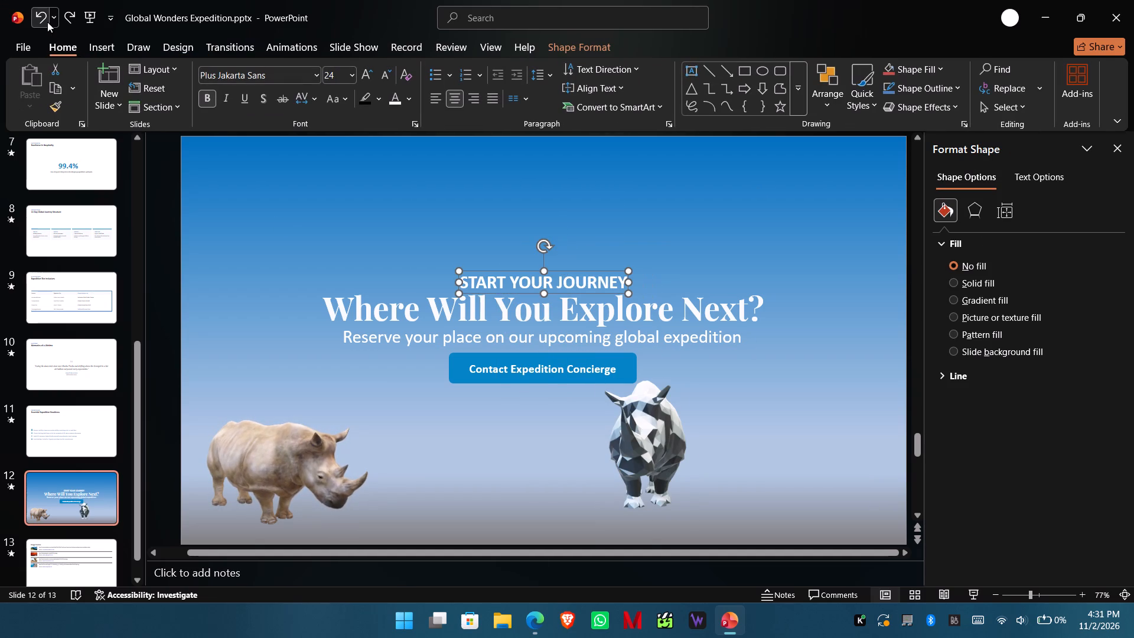
left_click(47, 22)
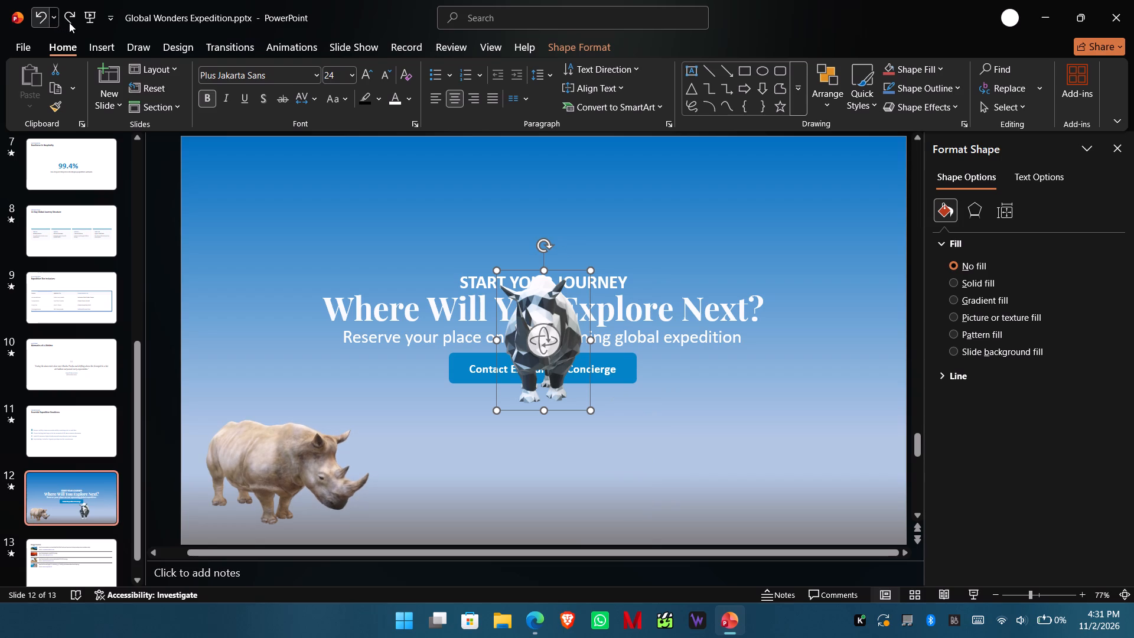
left_click(69, 22)
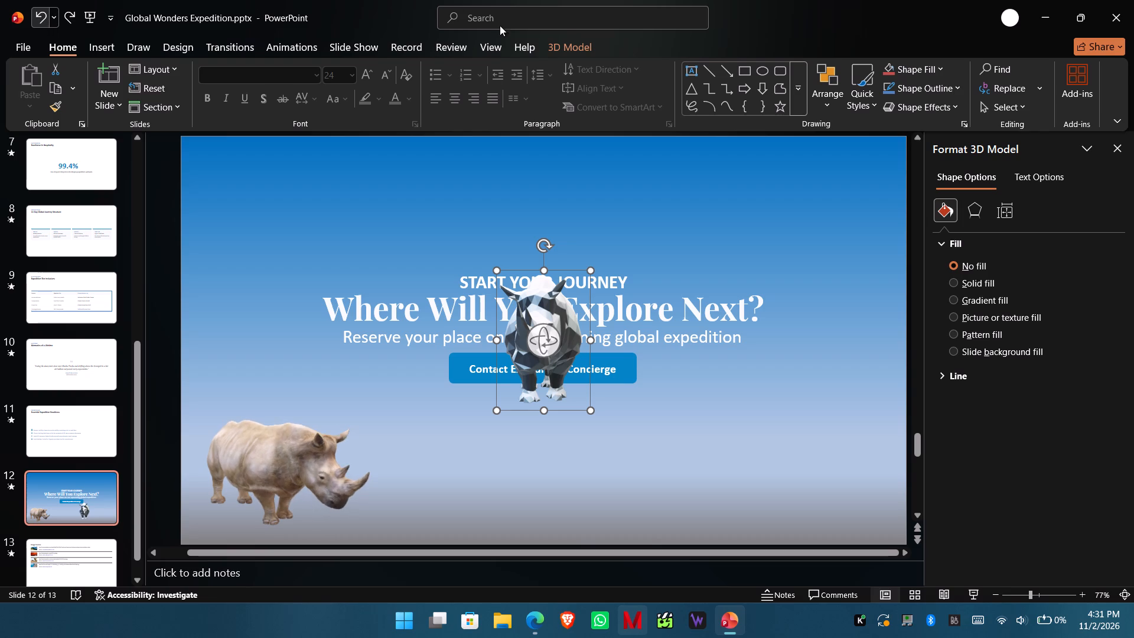
left_click(551, 338)
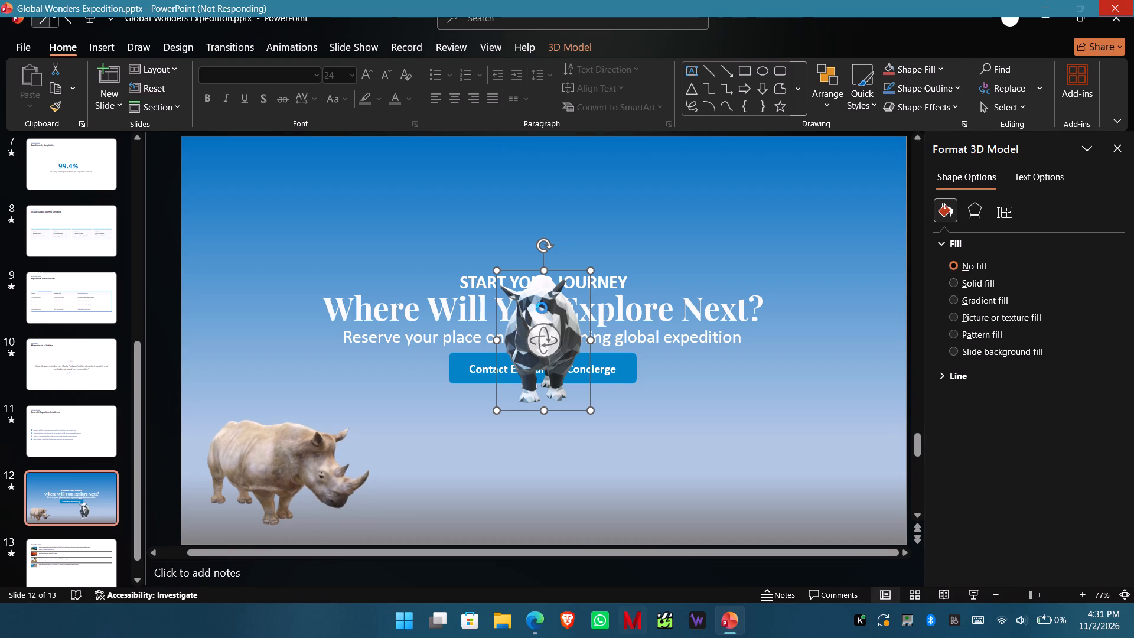
left_click(598, 291)
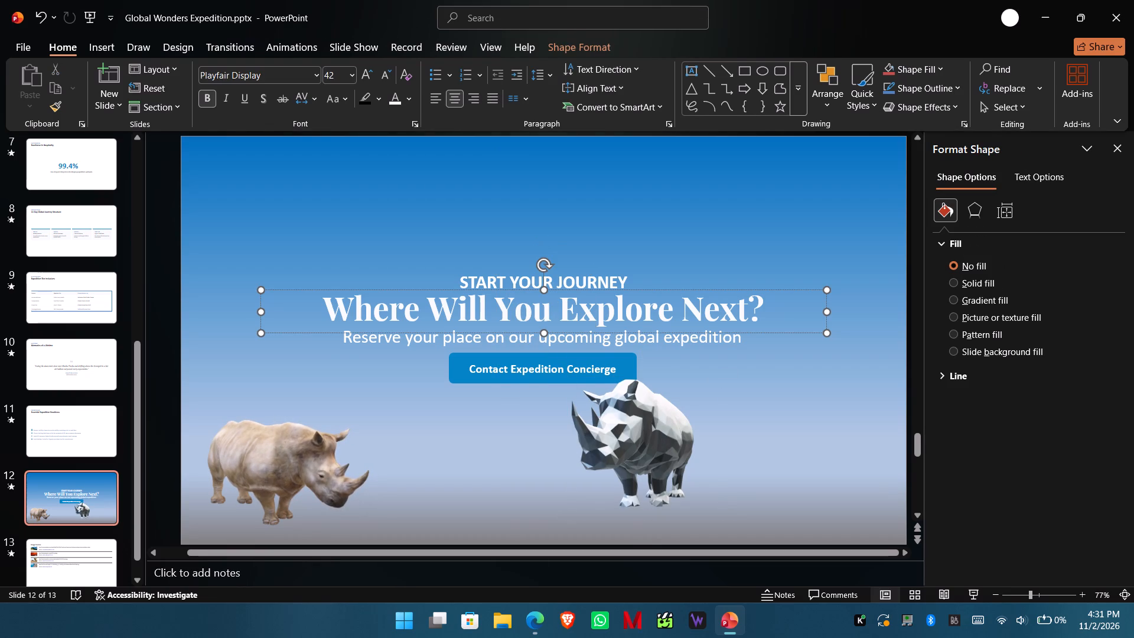
Move the low-poly rhinoceros further down and right, clear of the contact button, near slide 12's bottom edge.
left_click_drag(643, 454, 692, 477)
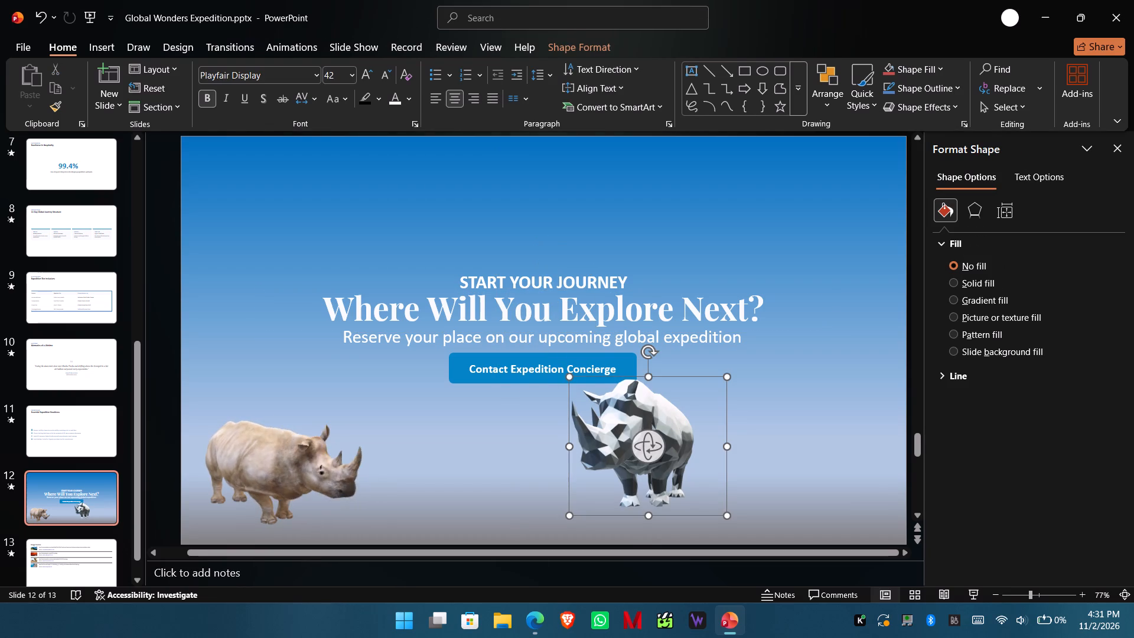
right_click(654, 422)
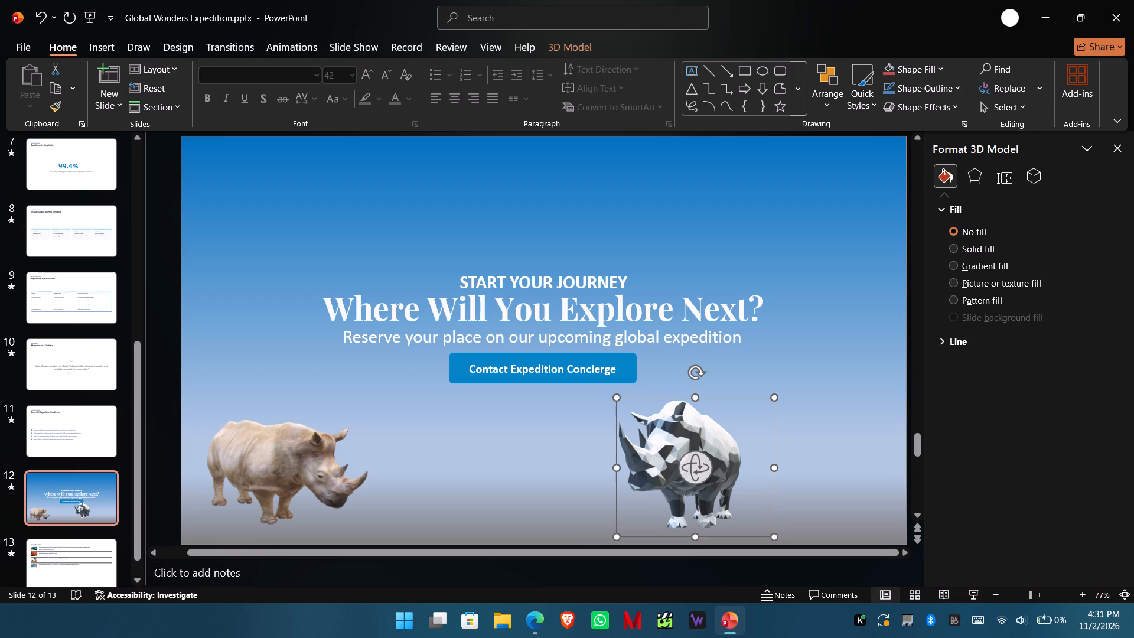
left_click_drag(698, 477, 677, 464)
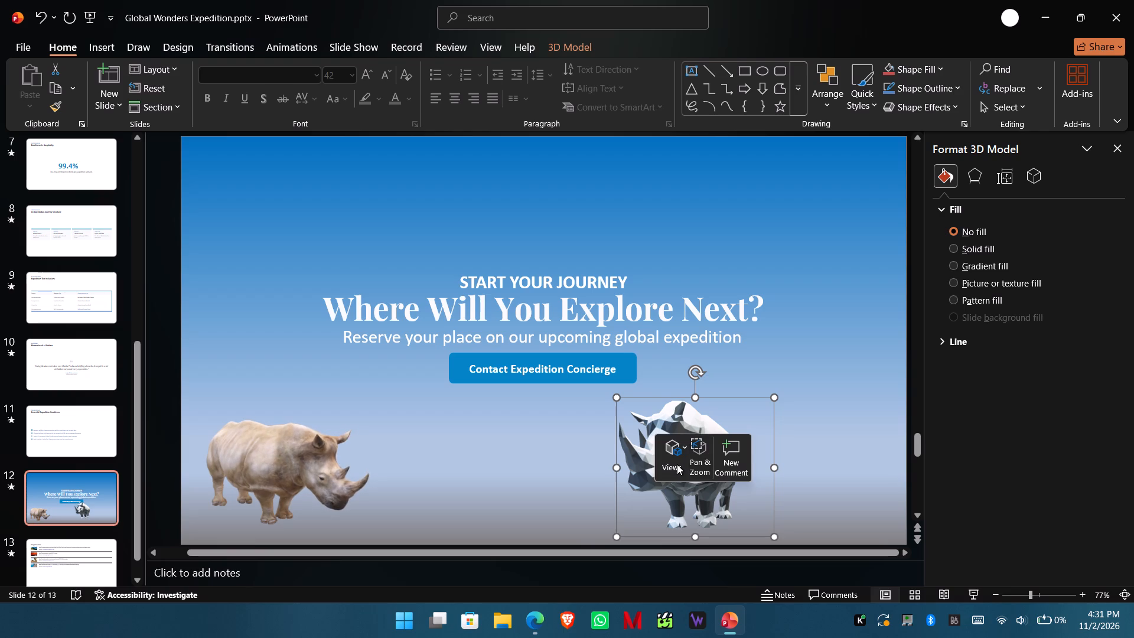
left_click_drag(677, 464, 677, 464)
left_click(695, 503)
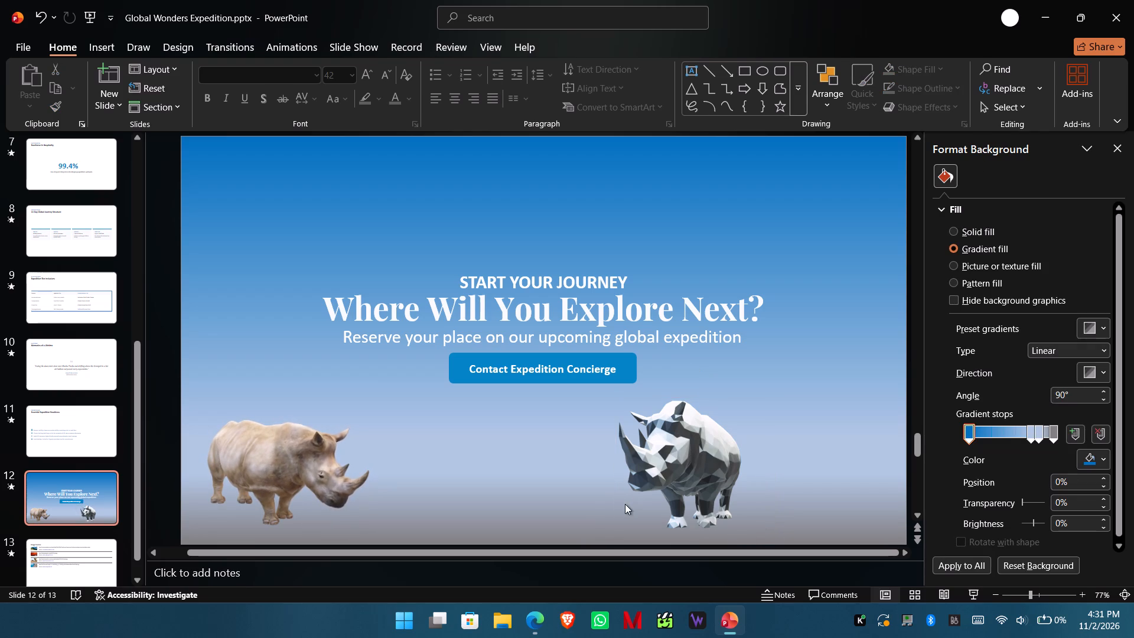
Minimize the presentation window to show the desktop.
left_click(1048, 27)
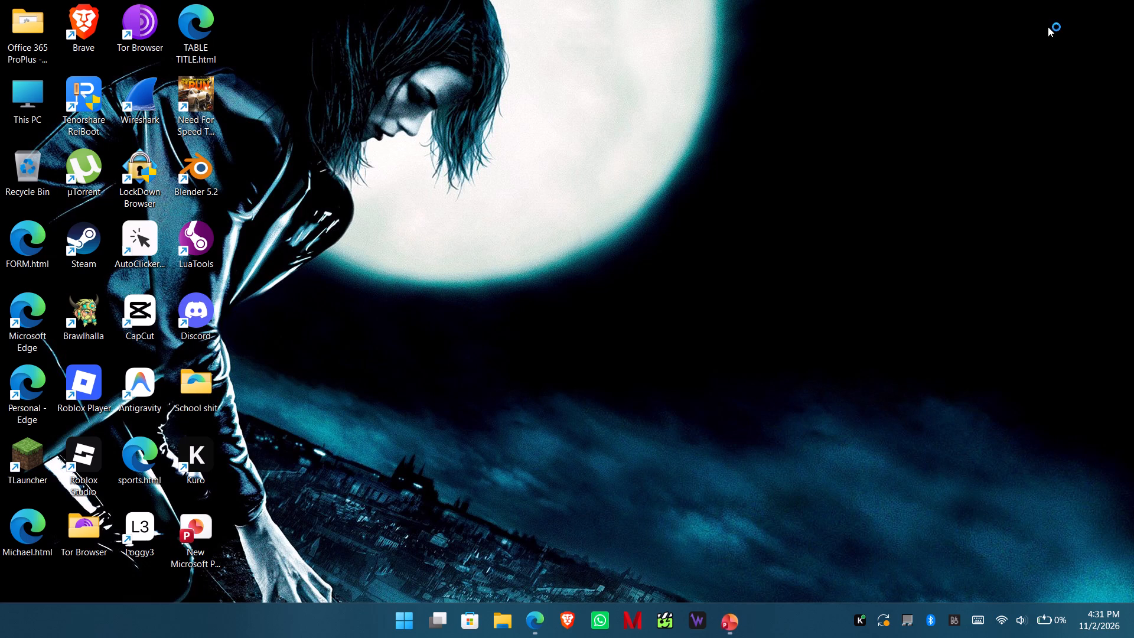
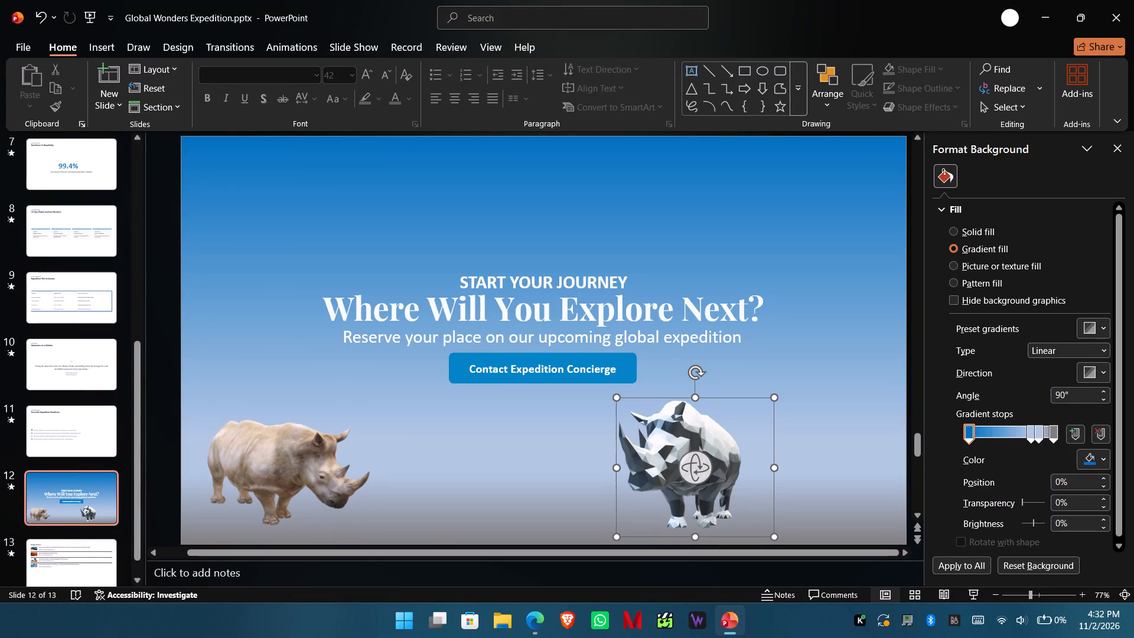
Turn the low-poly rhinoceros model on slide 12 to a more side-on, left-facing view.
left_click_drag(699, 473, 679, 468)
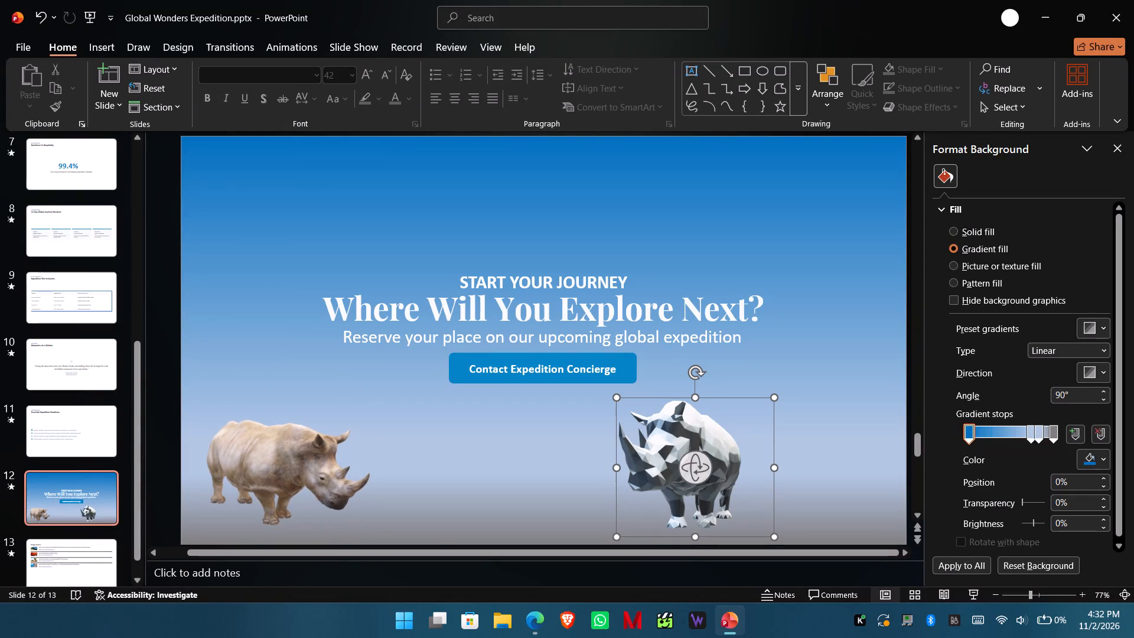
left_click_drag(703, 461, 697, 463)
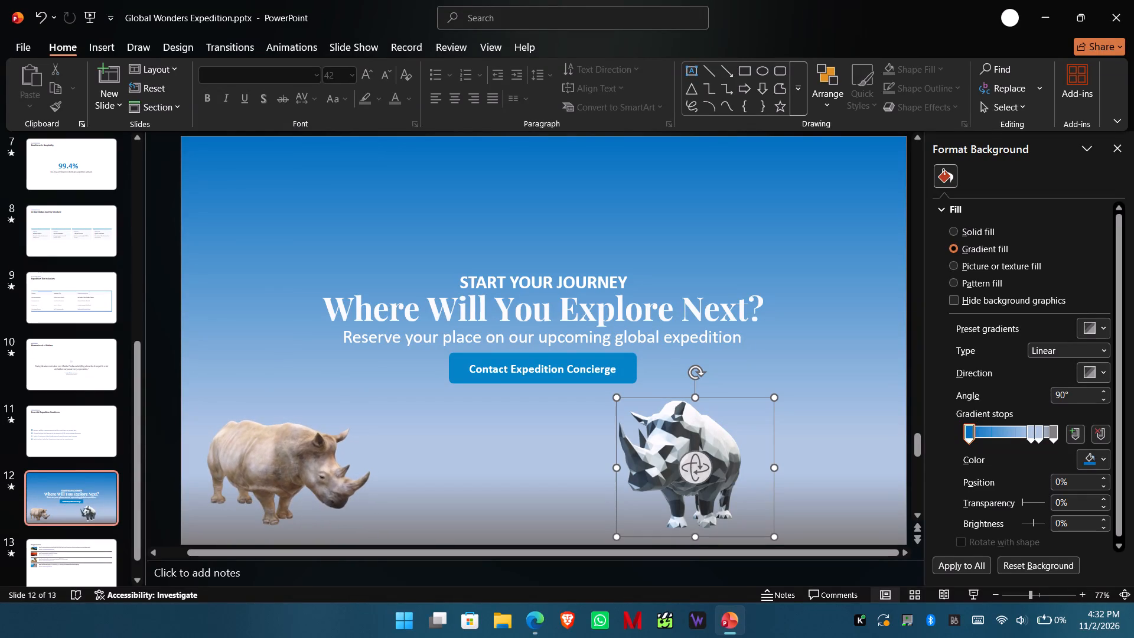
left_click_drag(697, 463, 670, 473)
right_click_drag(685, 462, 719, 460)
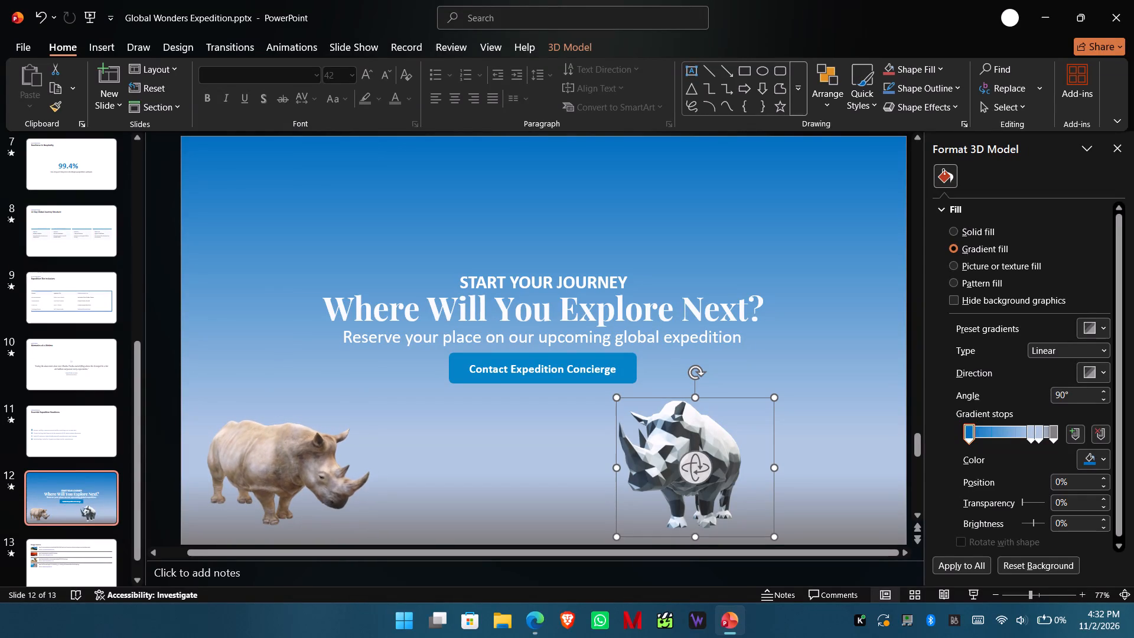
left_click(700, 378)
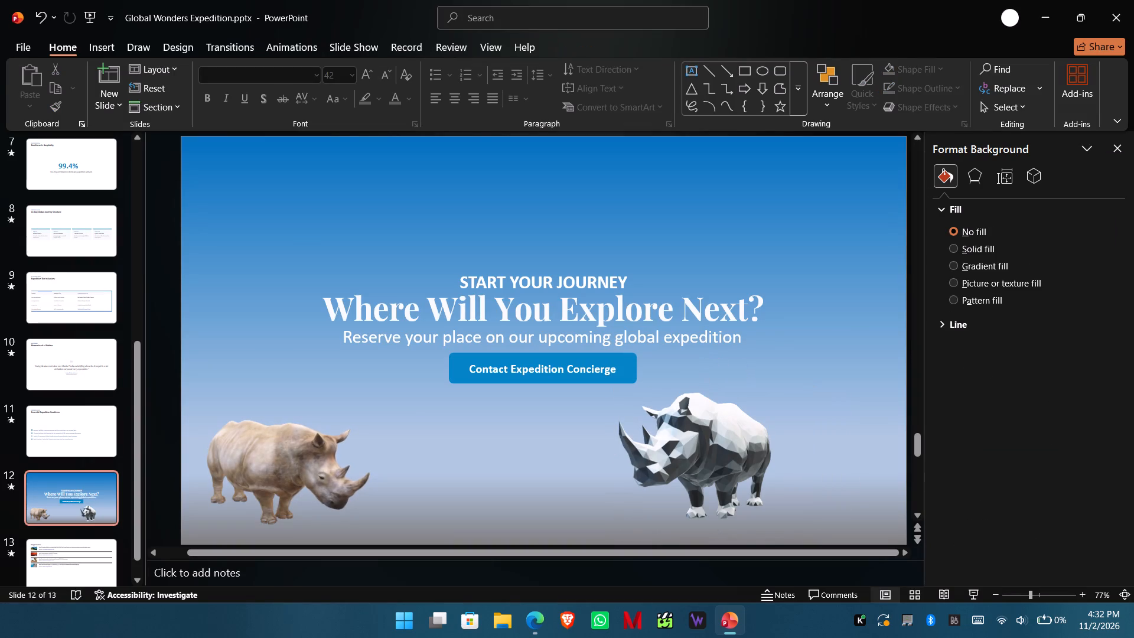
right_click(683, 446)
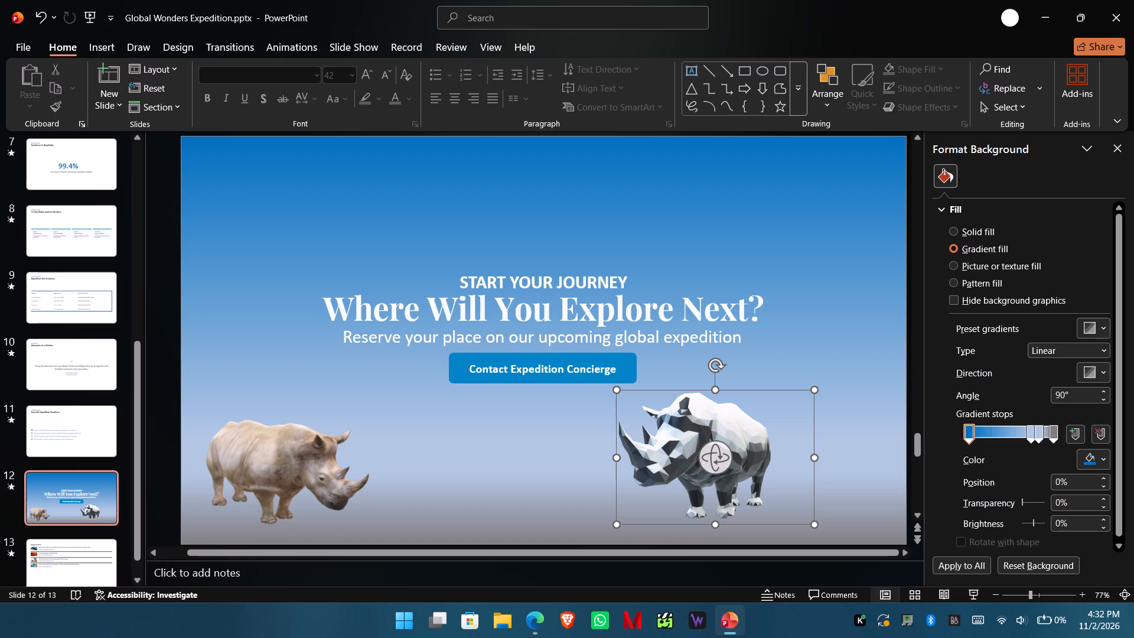
Delete the low-poly rhinoceros 3D model from slide 12.
left_click(283, 481)
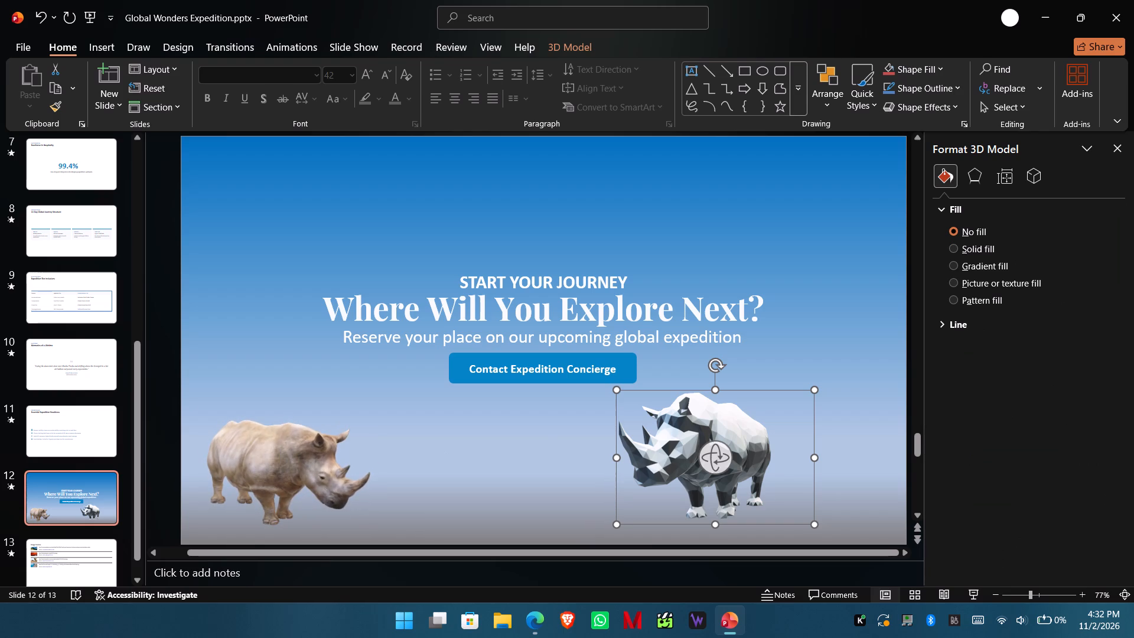
key("Delete")
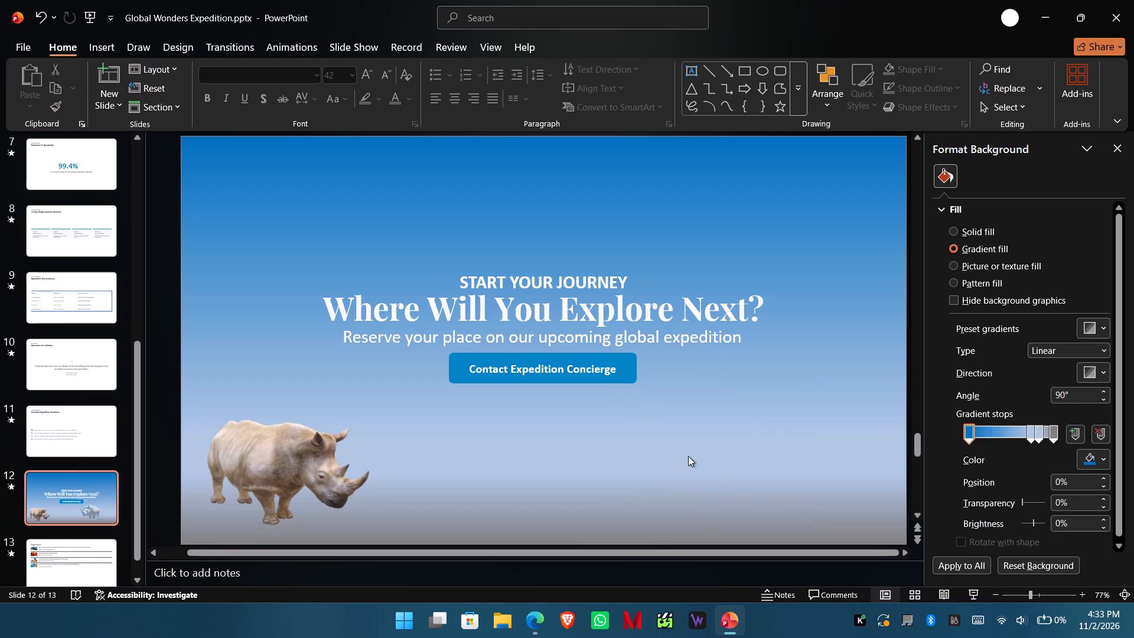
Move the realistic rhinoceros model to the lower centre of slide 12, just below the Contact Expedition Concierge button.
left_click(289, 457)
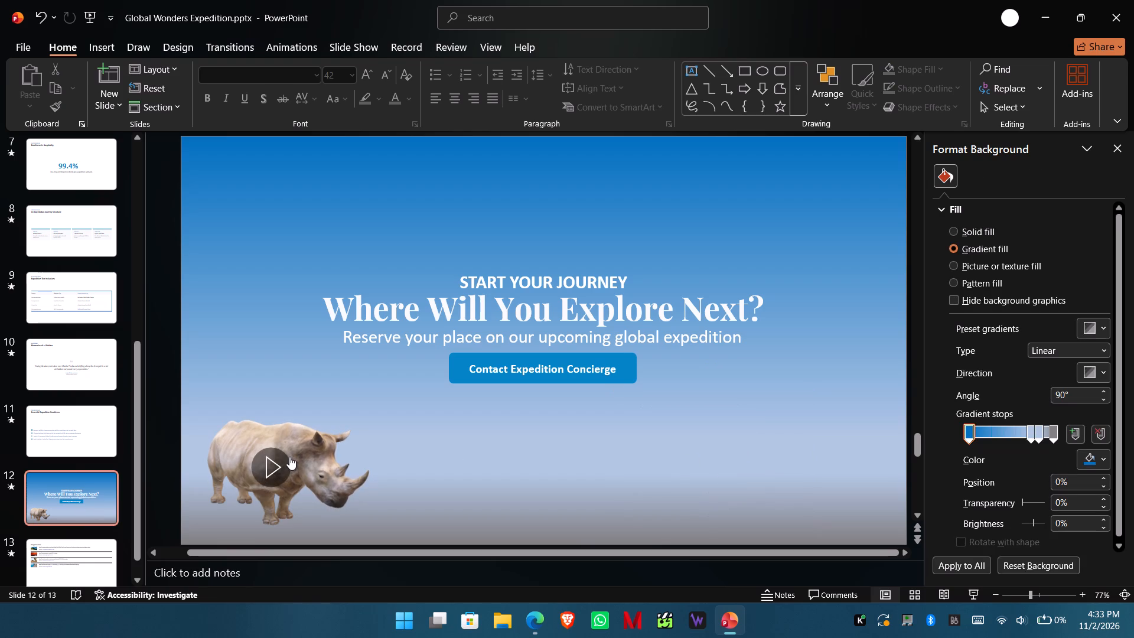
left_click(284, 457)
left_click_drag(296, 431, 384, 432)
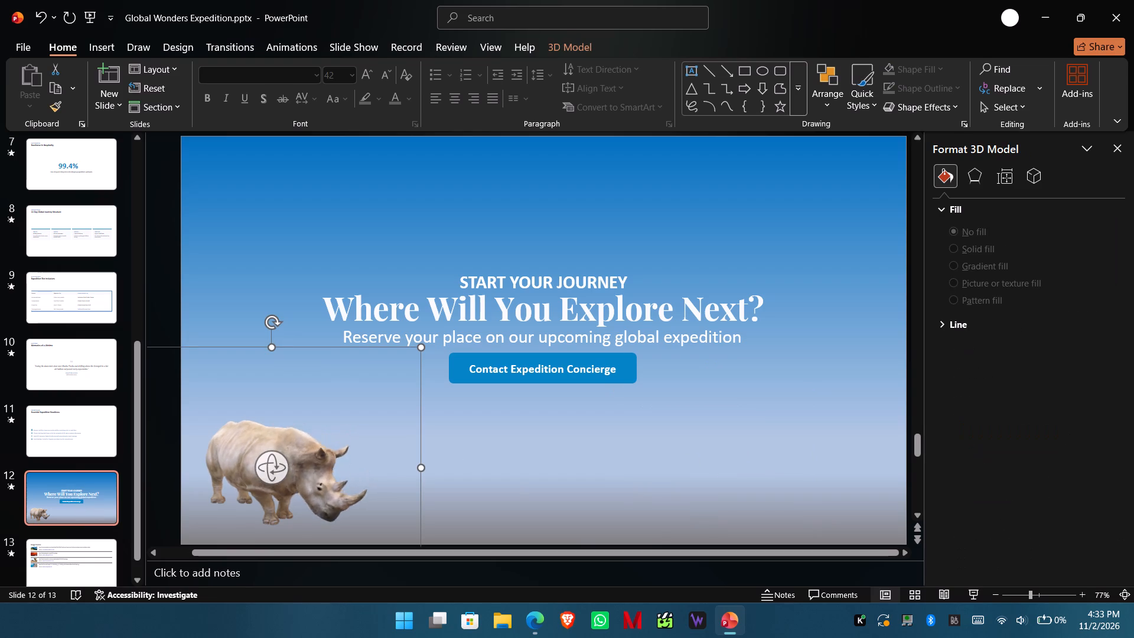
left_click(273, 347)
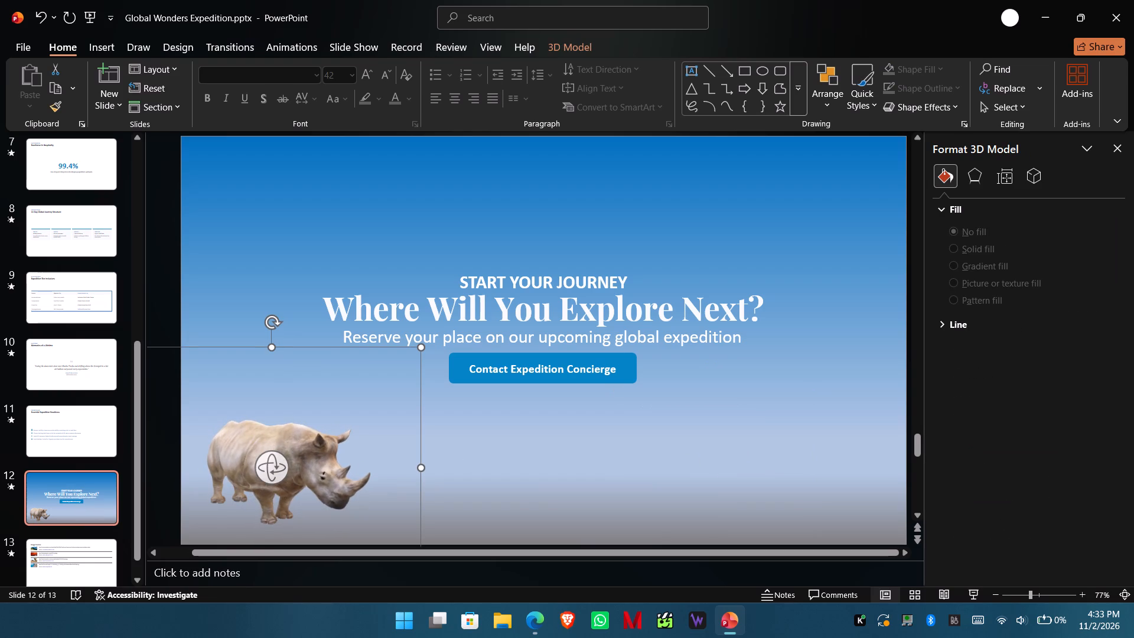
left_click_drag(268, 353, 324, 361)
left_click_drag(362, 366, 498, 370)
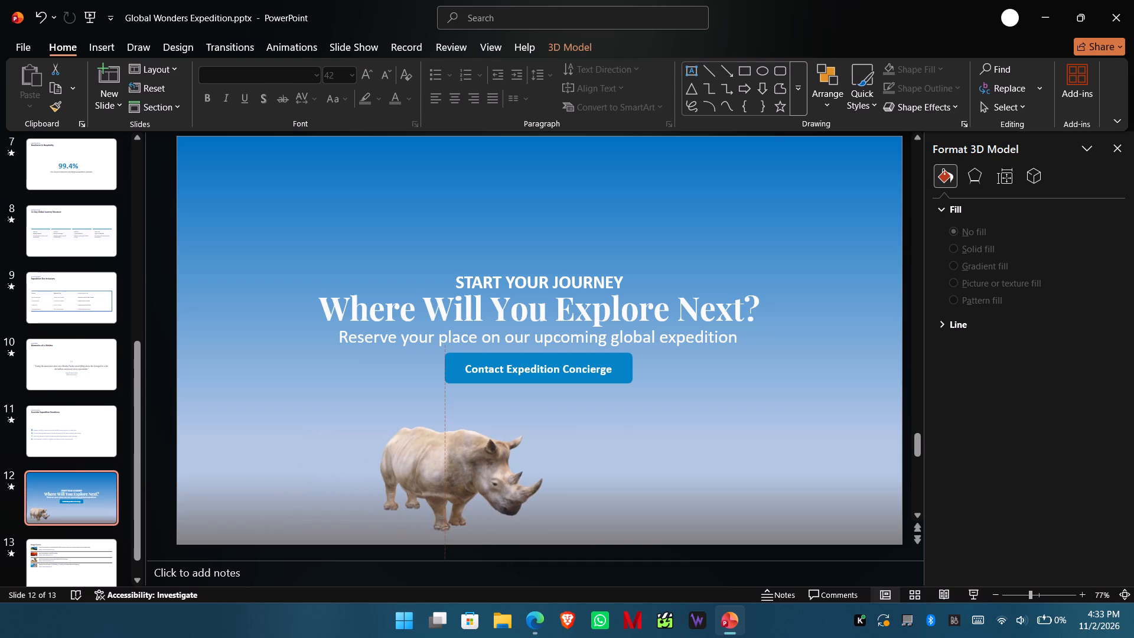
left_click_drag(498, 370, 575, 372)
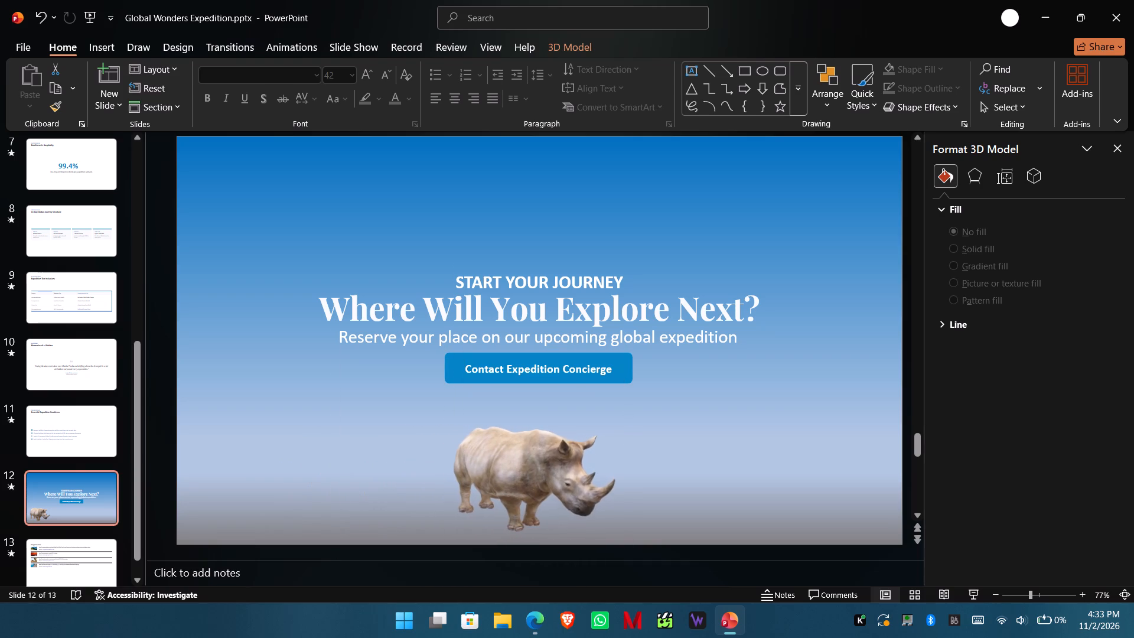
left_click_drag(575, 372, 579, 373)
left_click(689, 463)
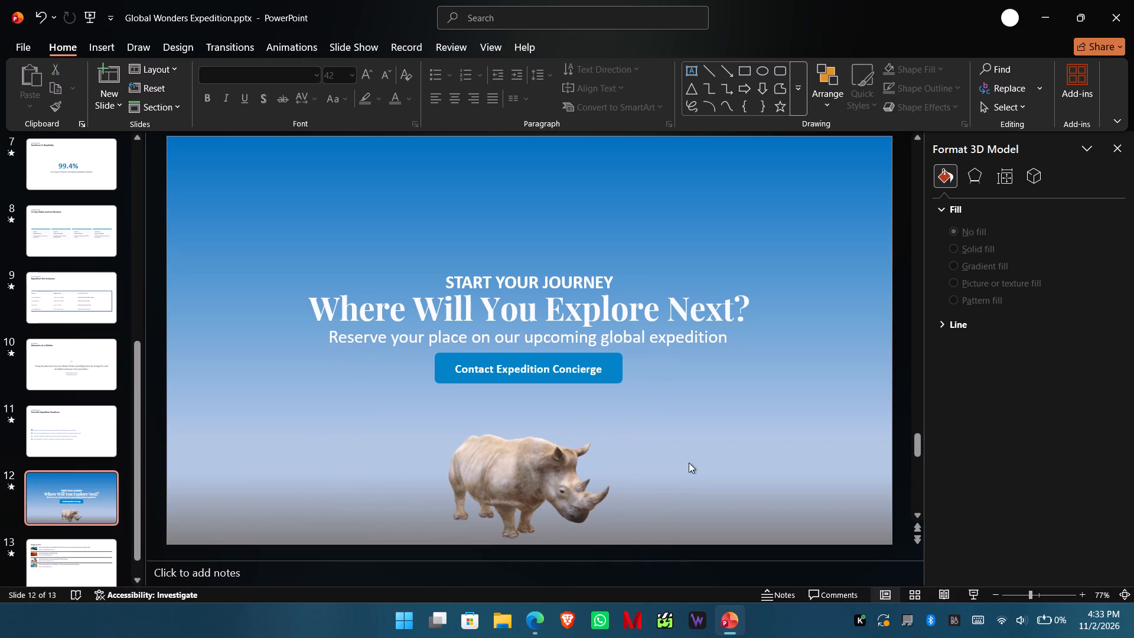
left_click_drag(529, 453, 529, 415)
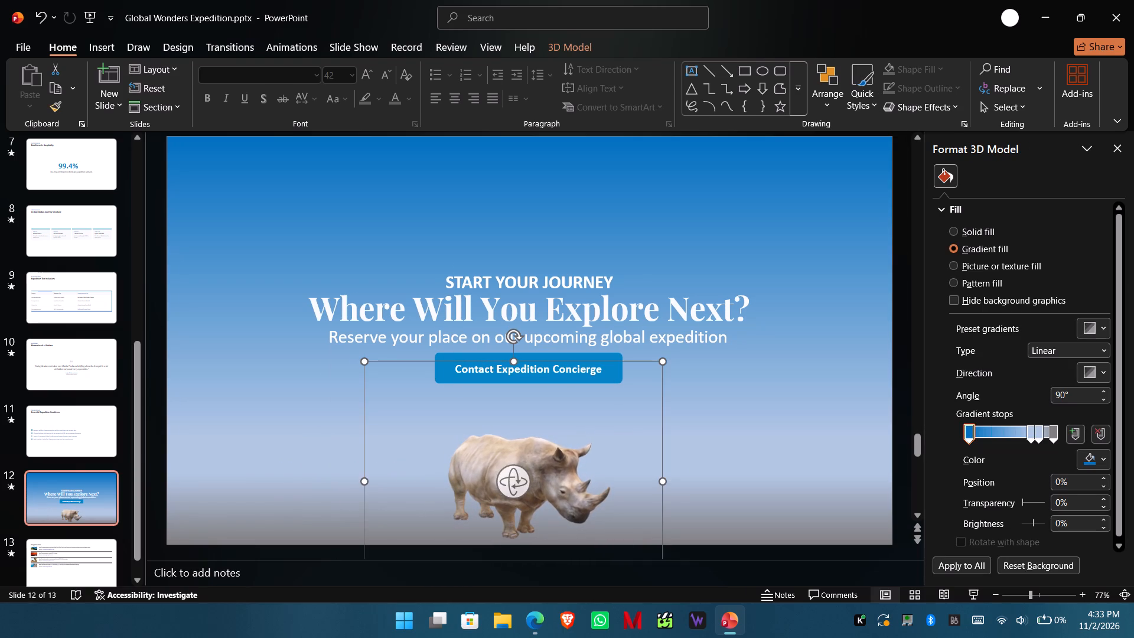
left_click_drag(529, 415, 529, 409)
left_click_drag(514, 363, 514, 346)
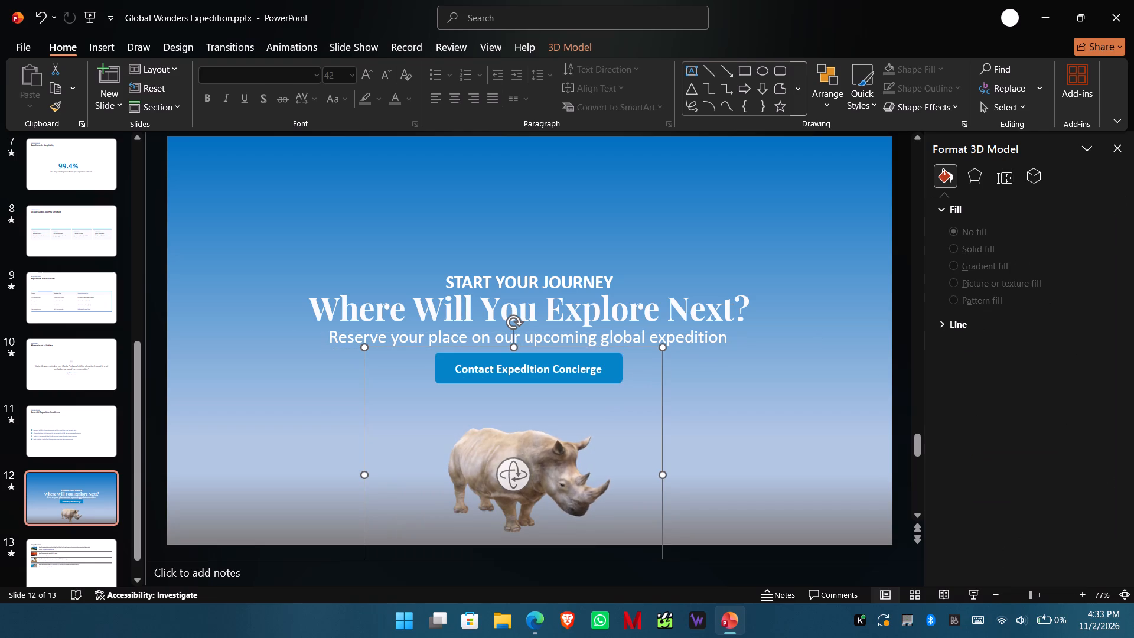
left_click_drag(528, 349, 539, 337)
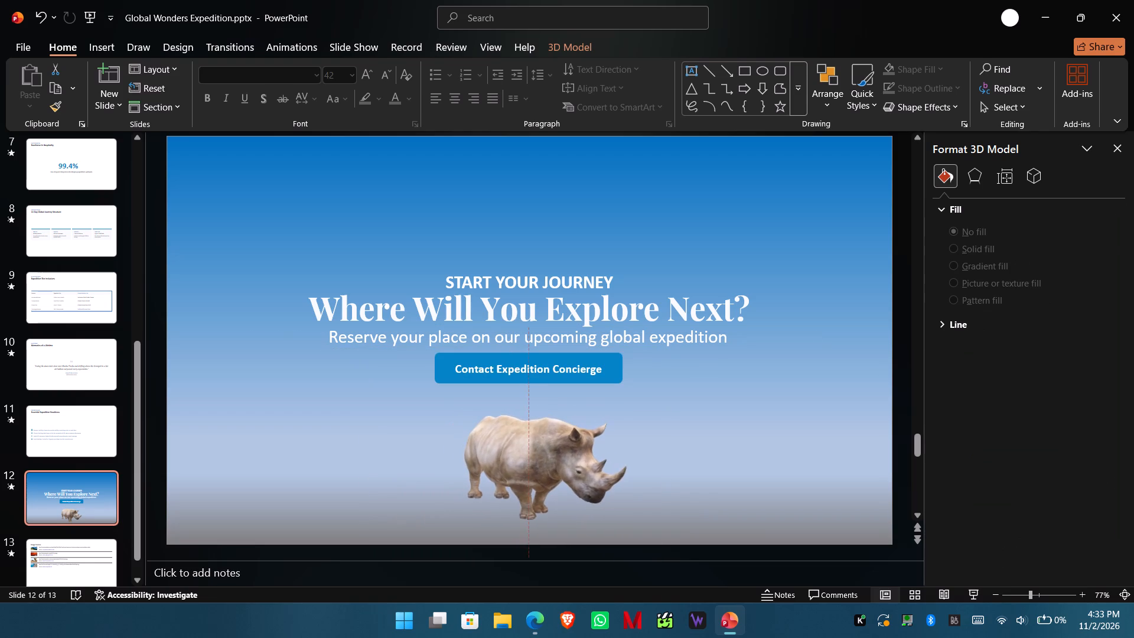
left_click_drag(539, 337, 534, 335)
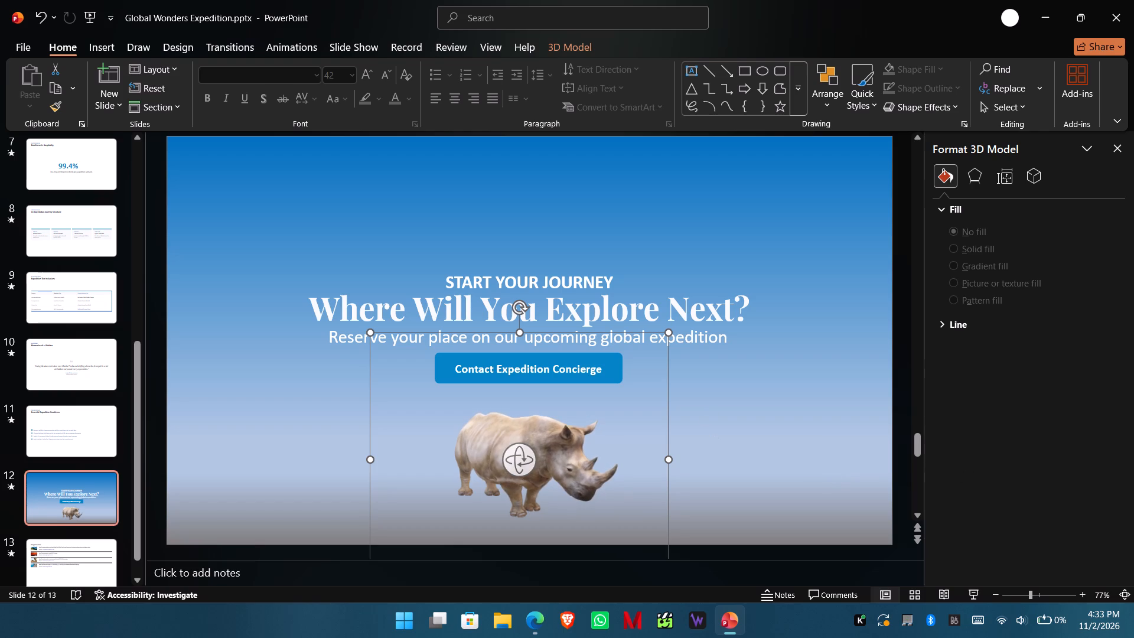
Delete the realistic rhinoceros 3D model from slide 12.
key("Delete")
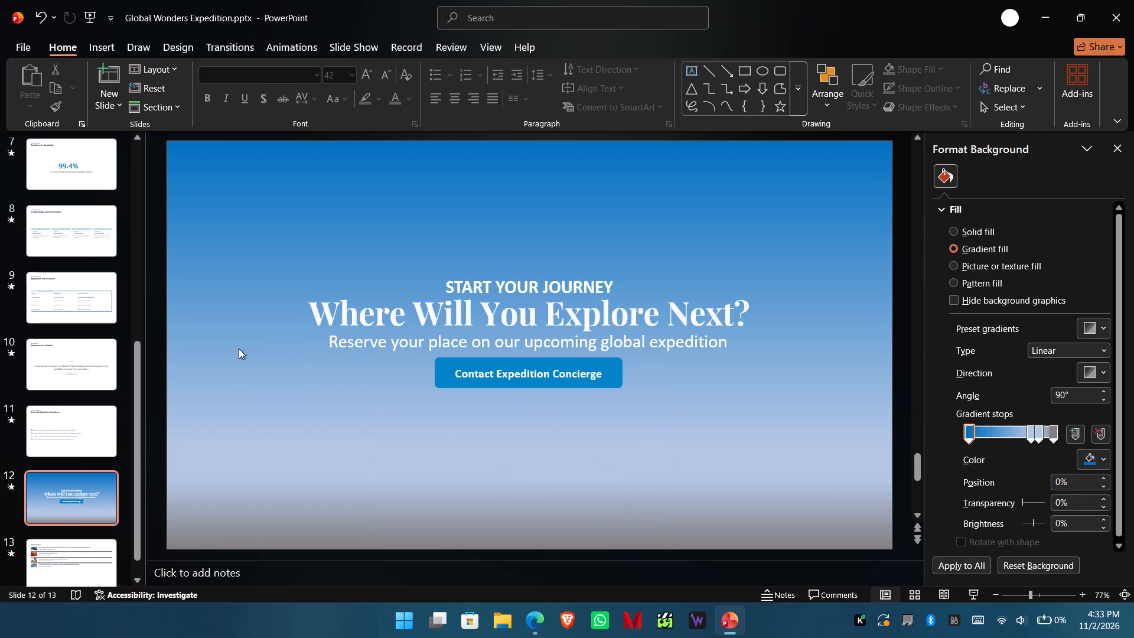
Return to slide 1 and add the Save command to the Quick Access Toolbar.
scroll(48, 278, "up", 4)
scroll(68, 211, "up", 5)
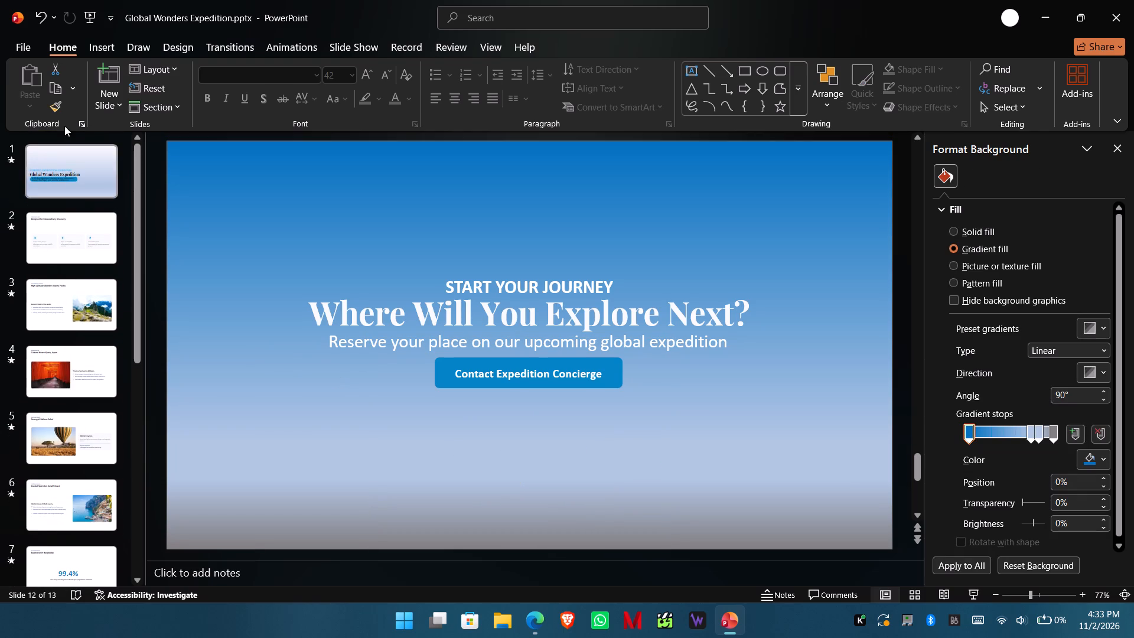
left_click(58, 173)
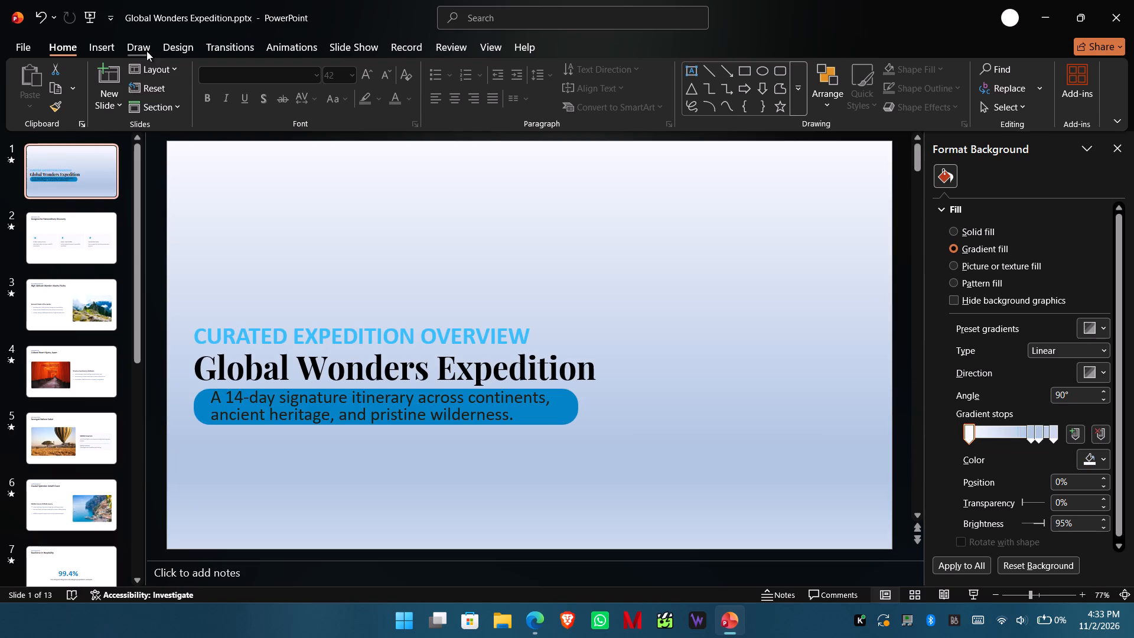
left_click(114, 23)
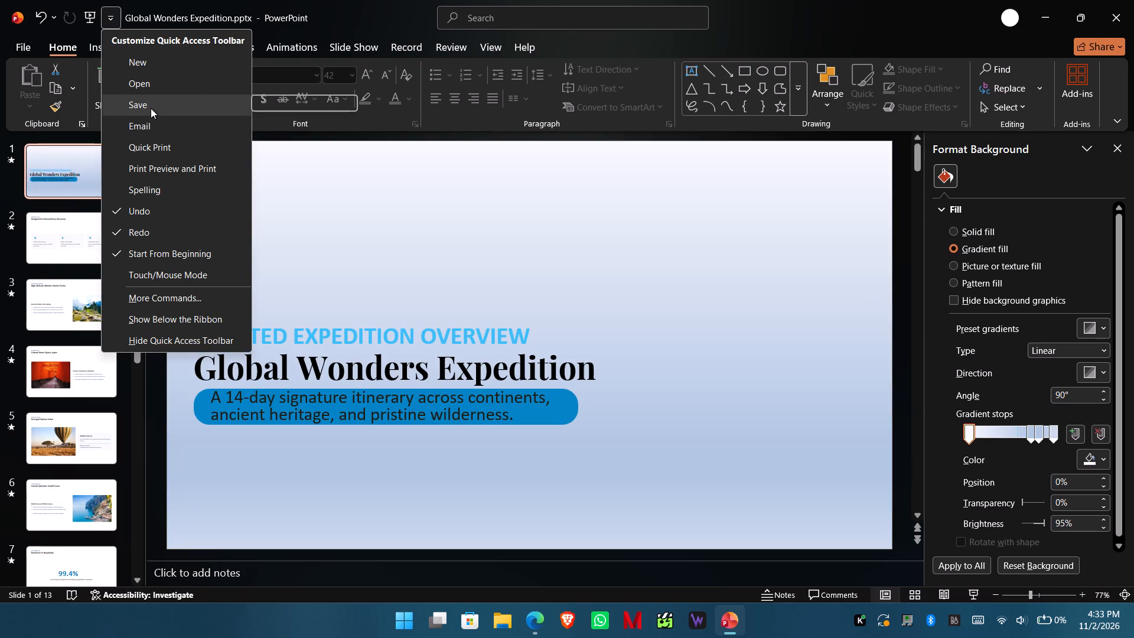
left_click_drag(155, 108, 273, 18)
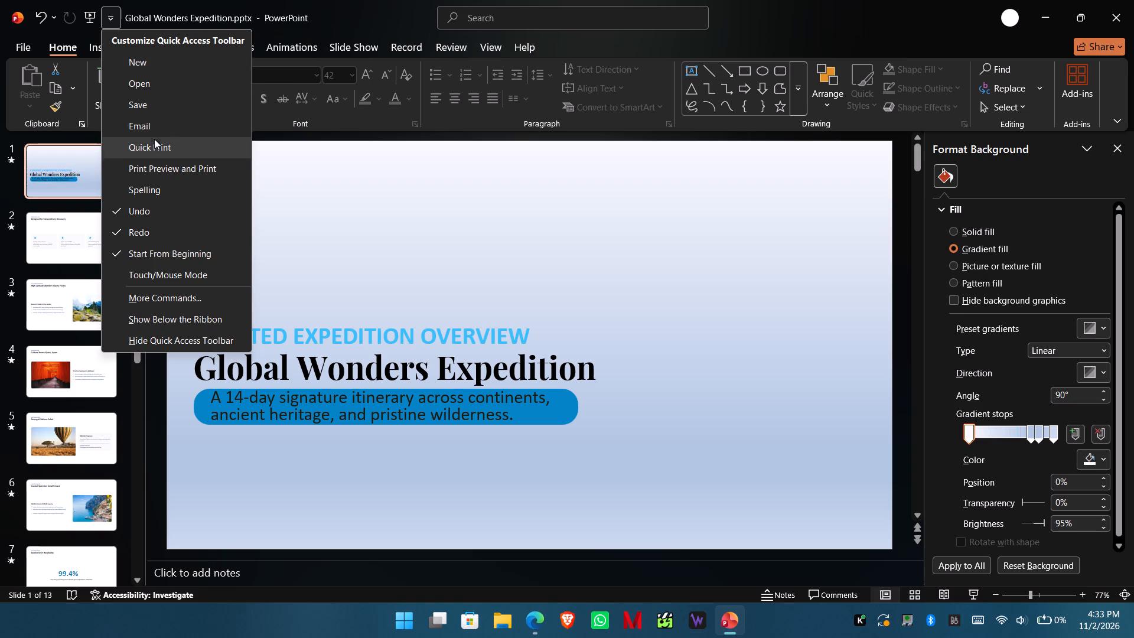
left_click(169, 102)
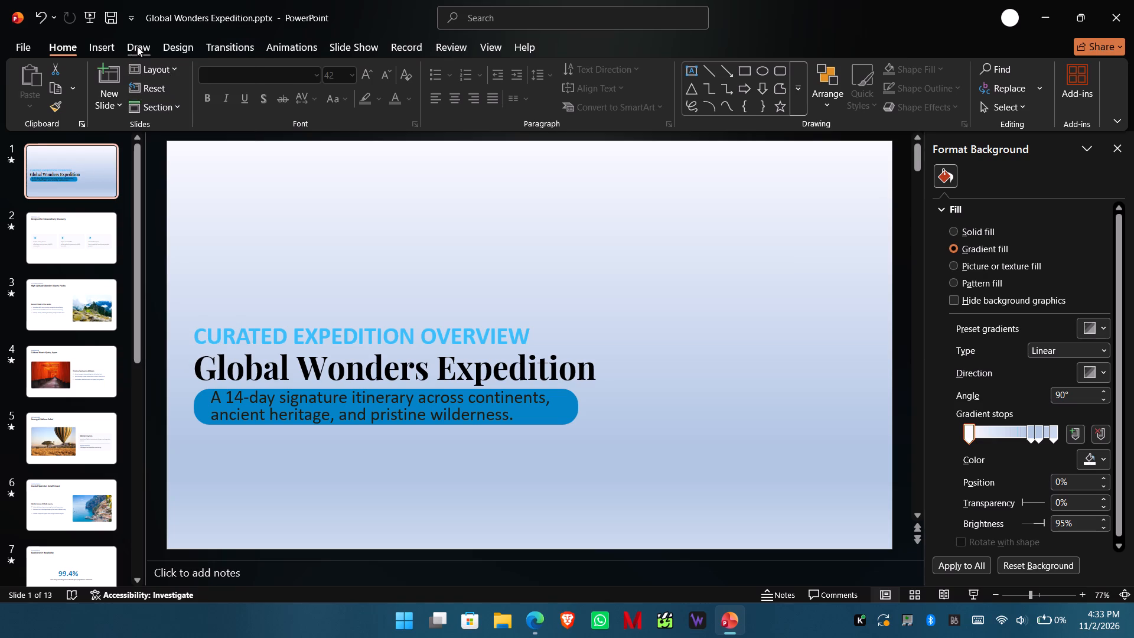
Save the Global Wonders Expedition presentation under its existing name and close it.
left_click(18, 41)
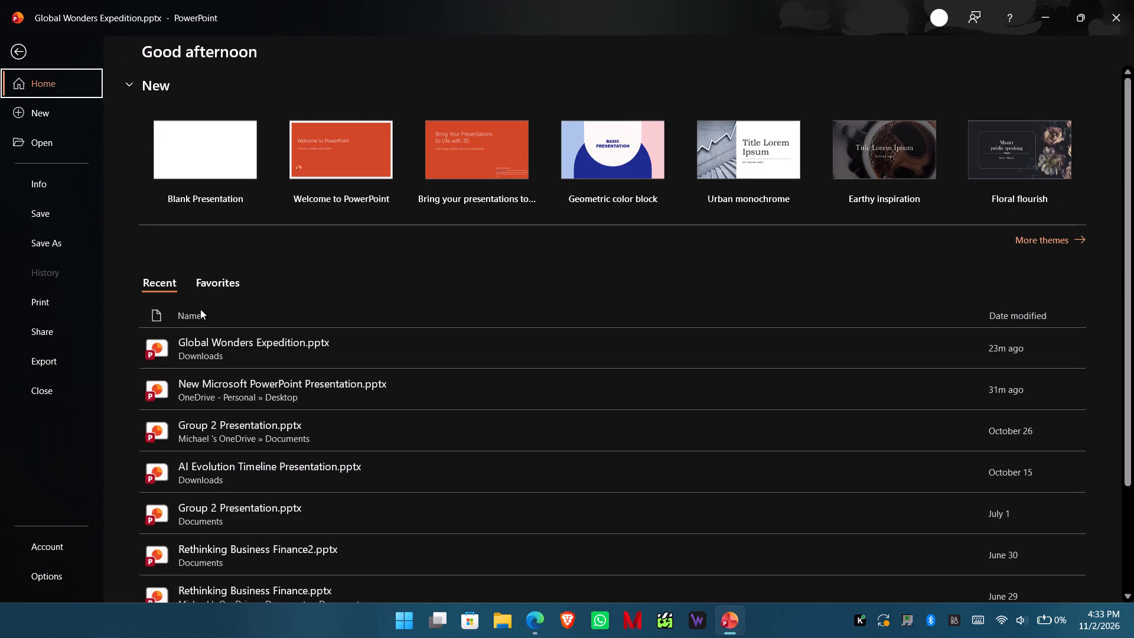
left_click(232, 348)
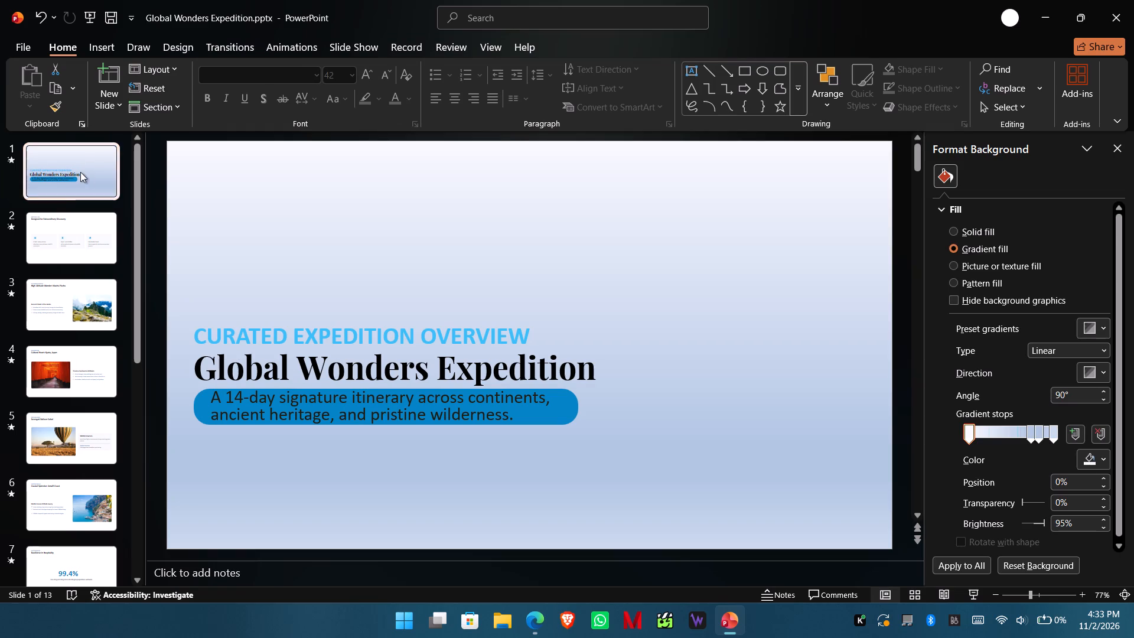
left_click(25, 52)
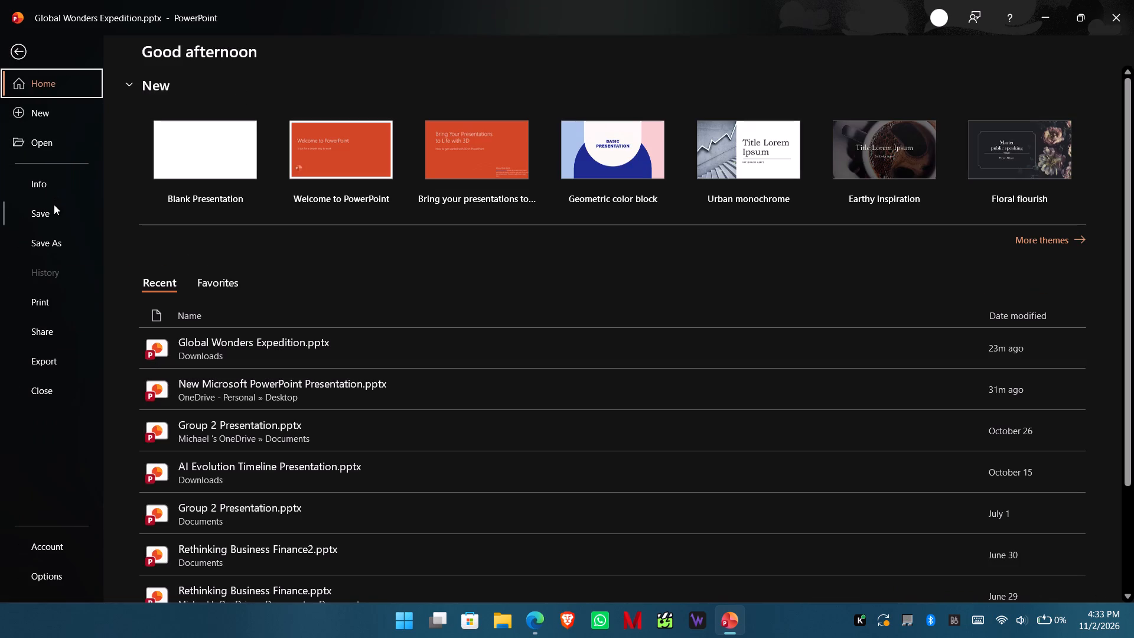
left_click(51, 220)
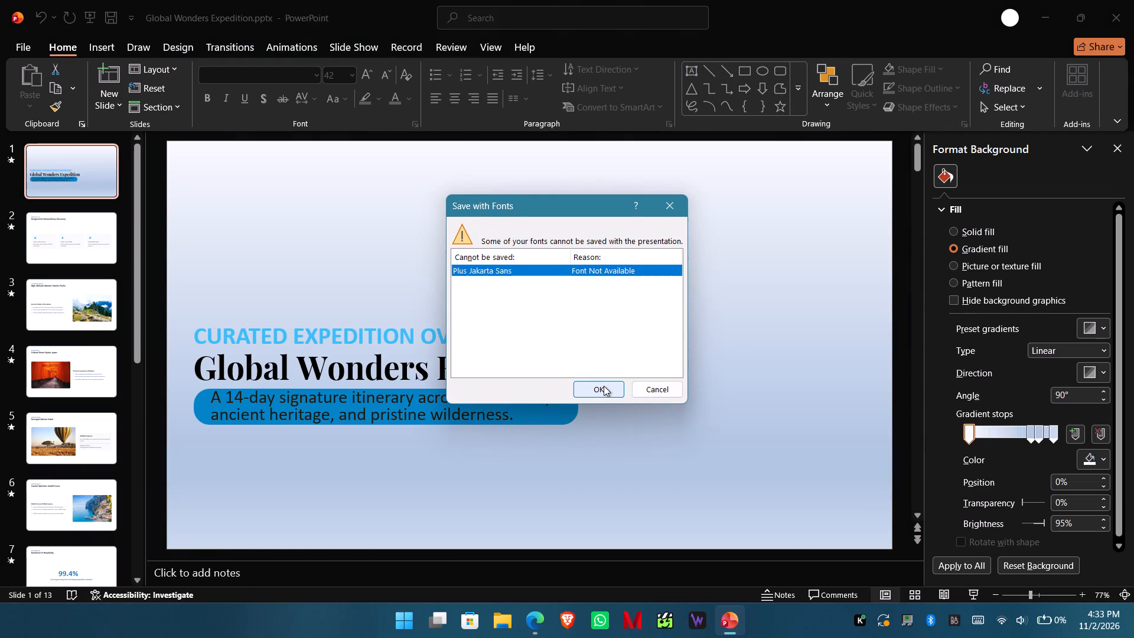
left_click(604, 386)
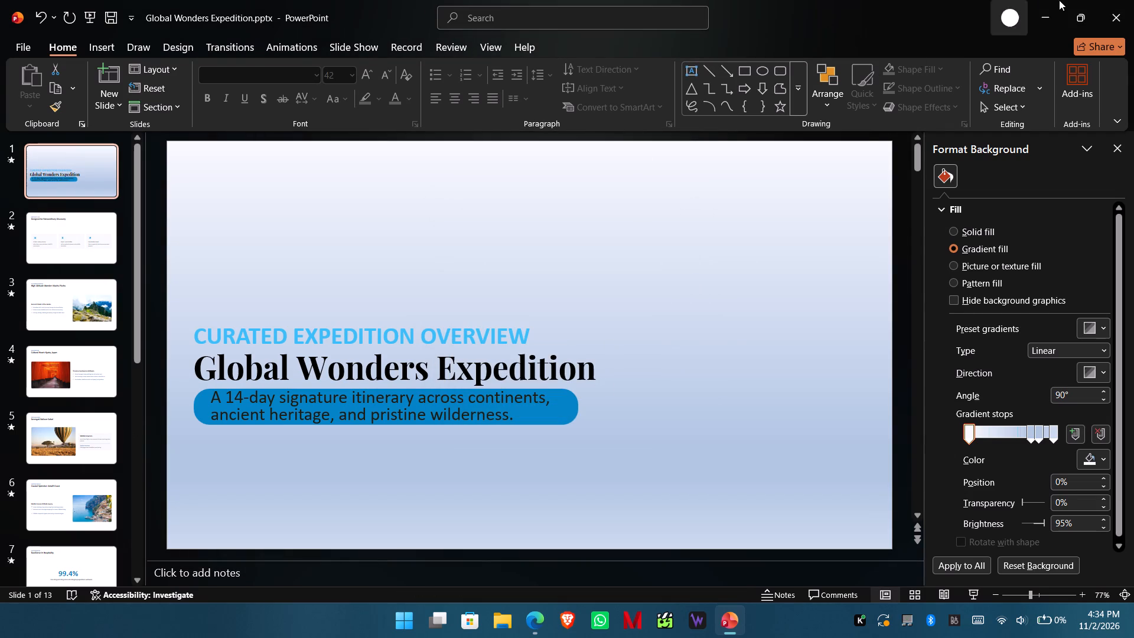
left_click(1117, 5)
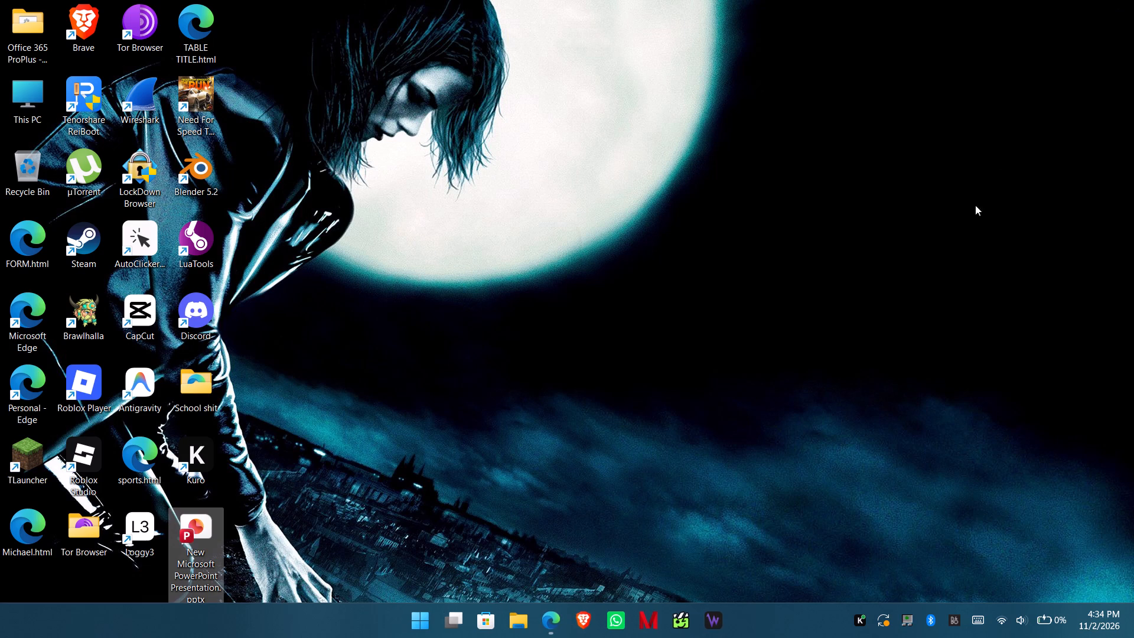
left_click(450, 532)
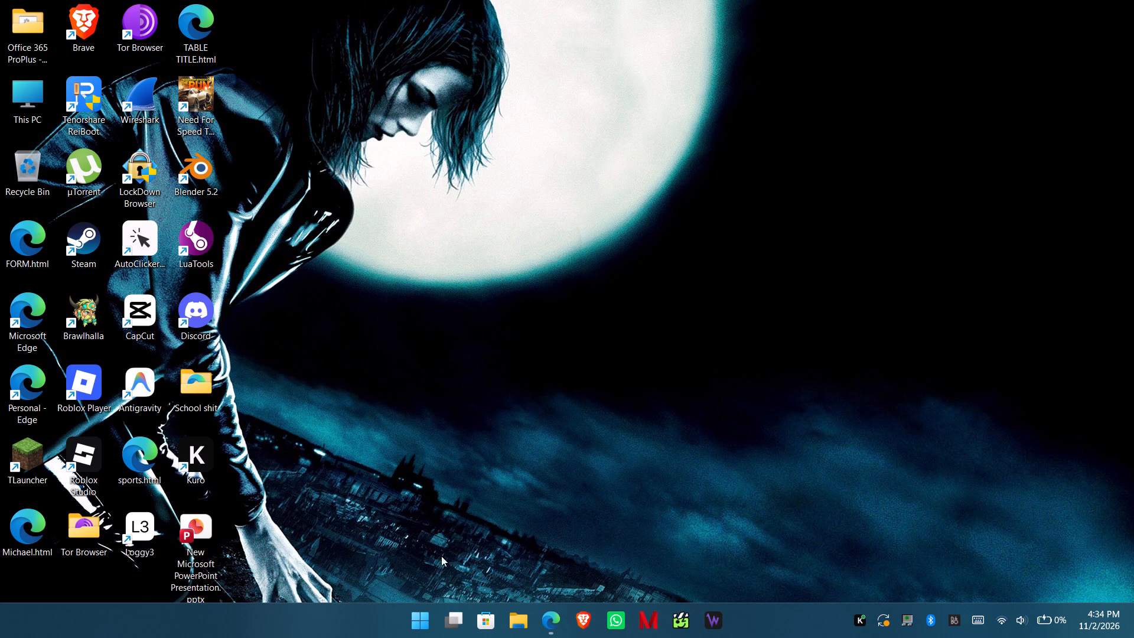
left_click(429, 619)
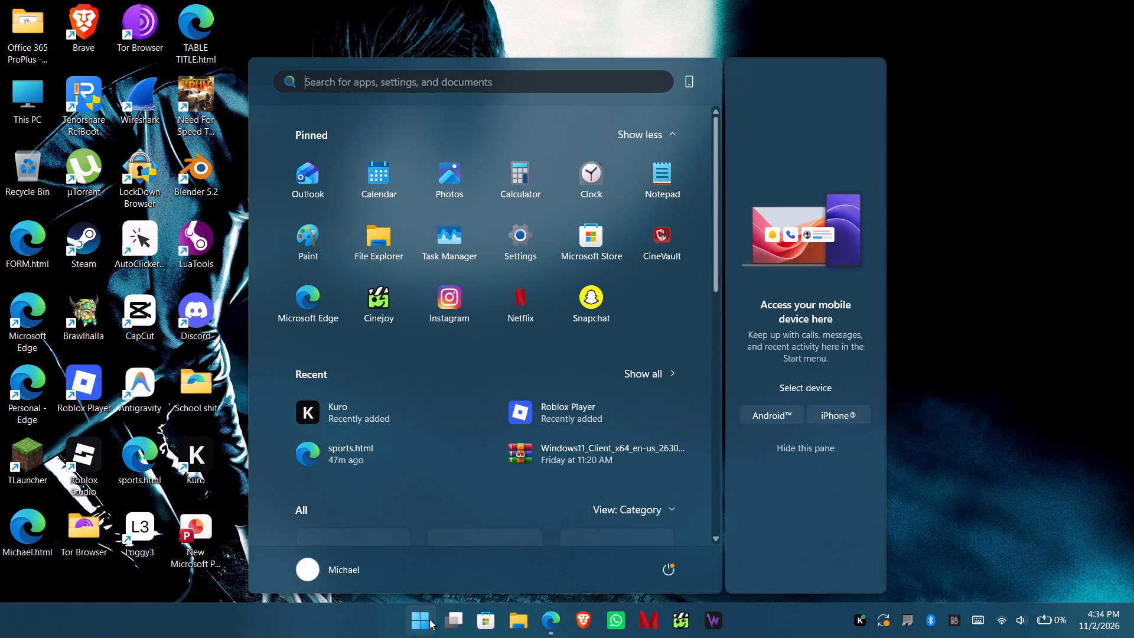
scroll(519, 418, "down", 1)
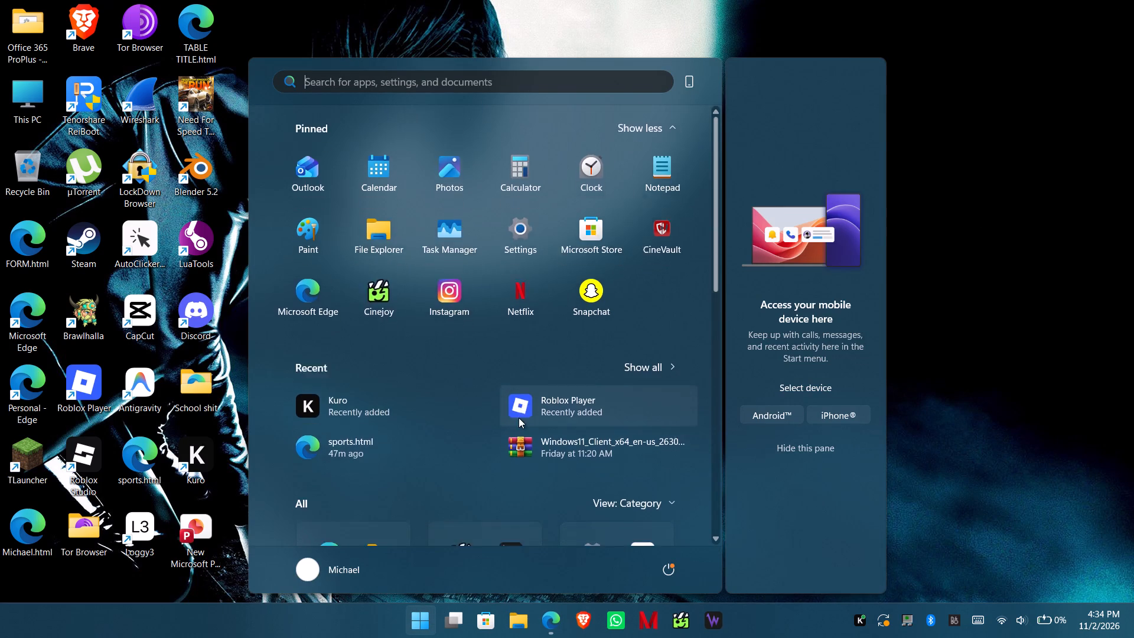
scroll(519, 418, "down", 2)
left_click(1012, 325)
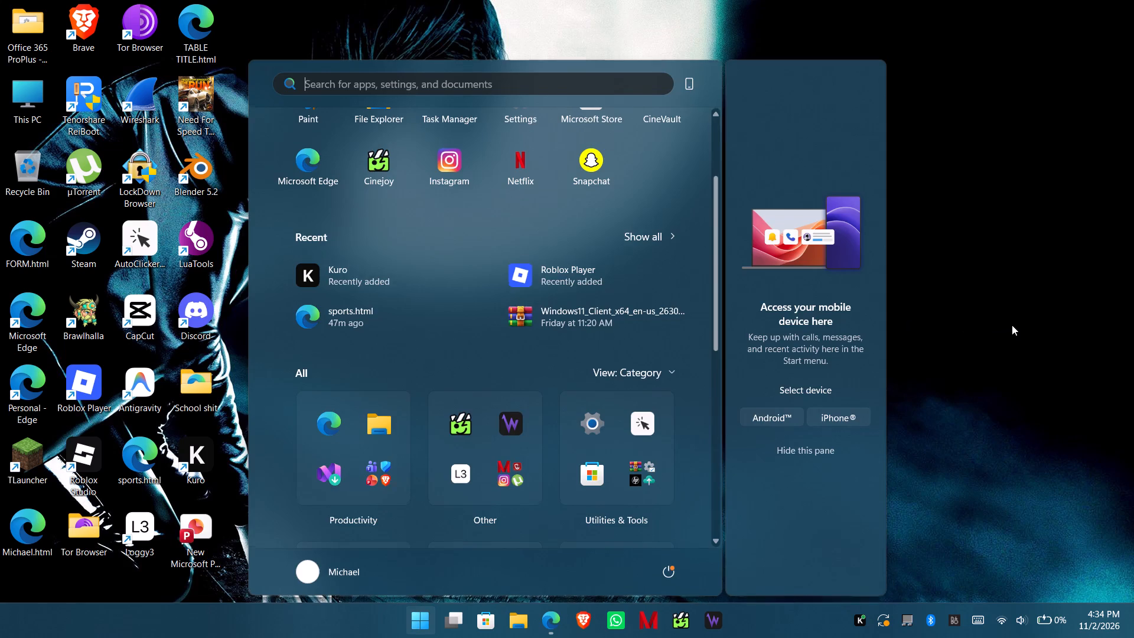
Reopen the recent file Global Wonders Expedition.pptx to check the saved deck, and close it again.
left_click(415, 630)
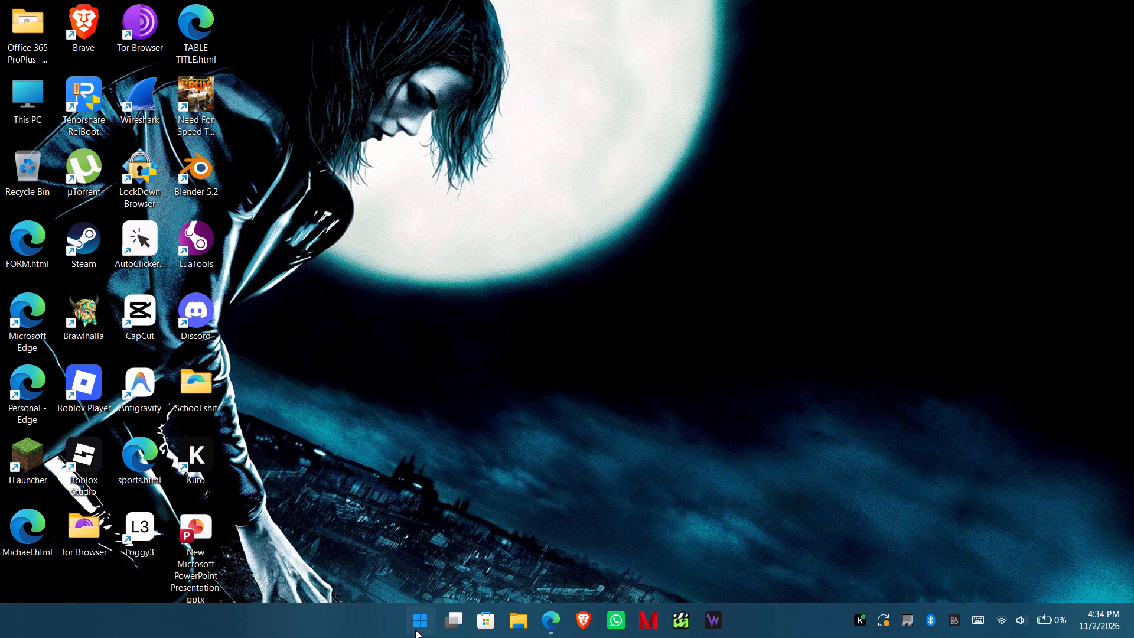
scroll(434, 466, "down", 1)
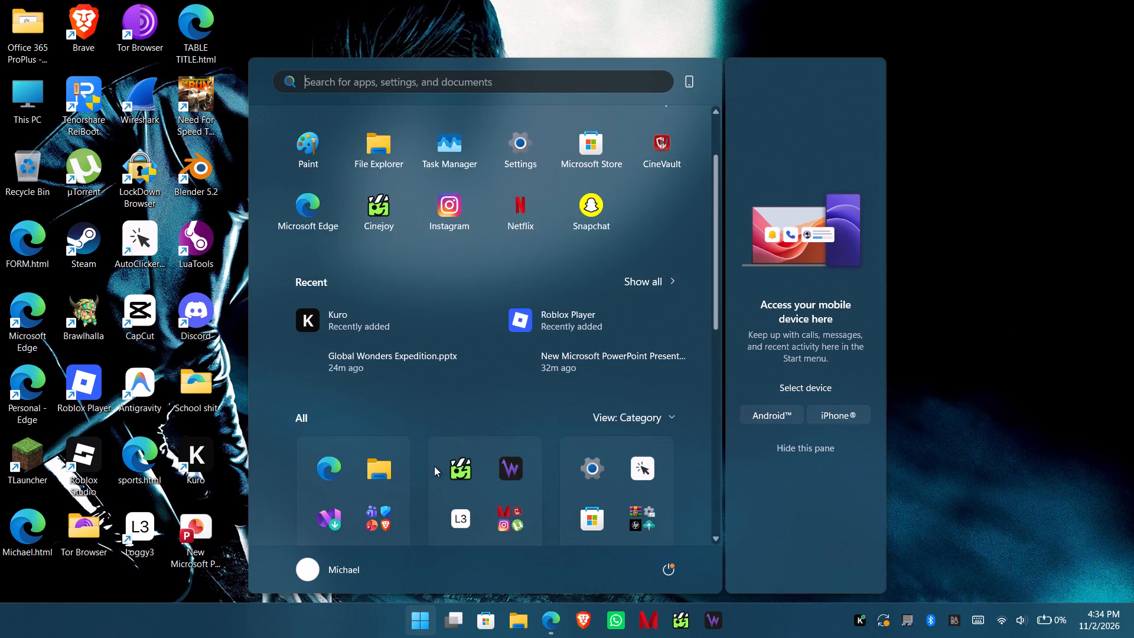
scroll(434, 466, "down", 1)
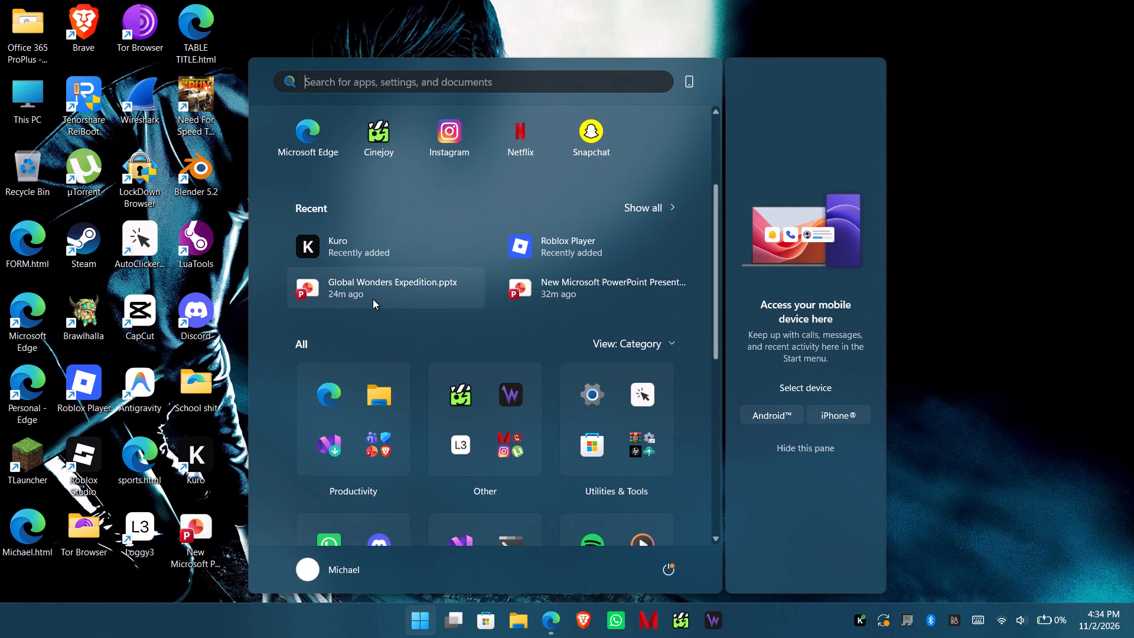
left_click(373, 299)
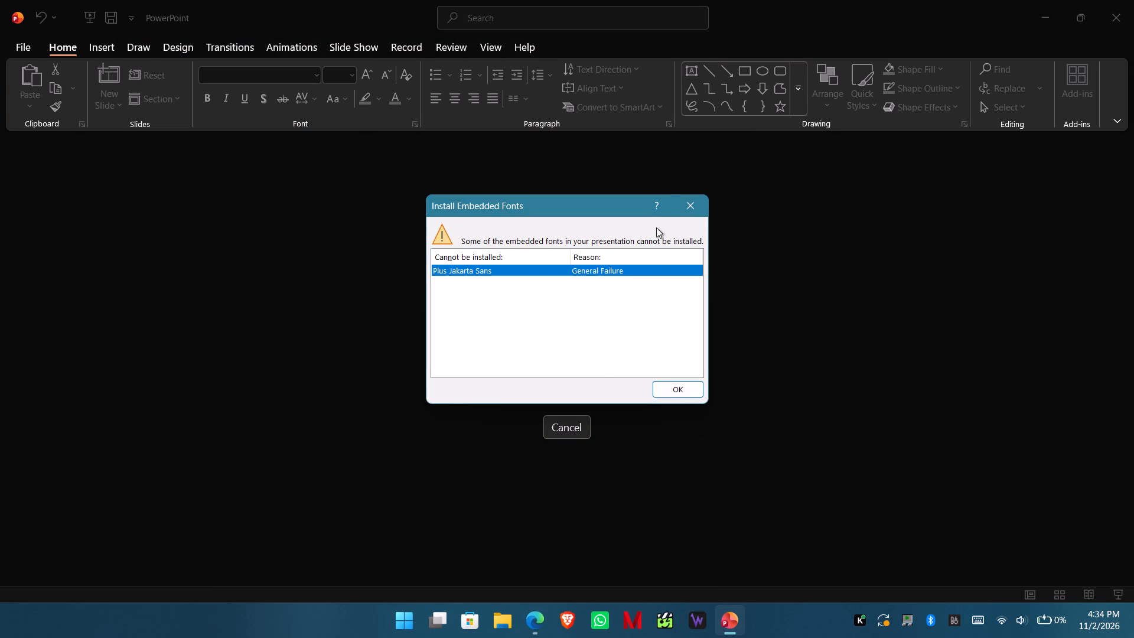
left_click(673, 392)
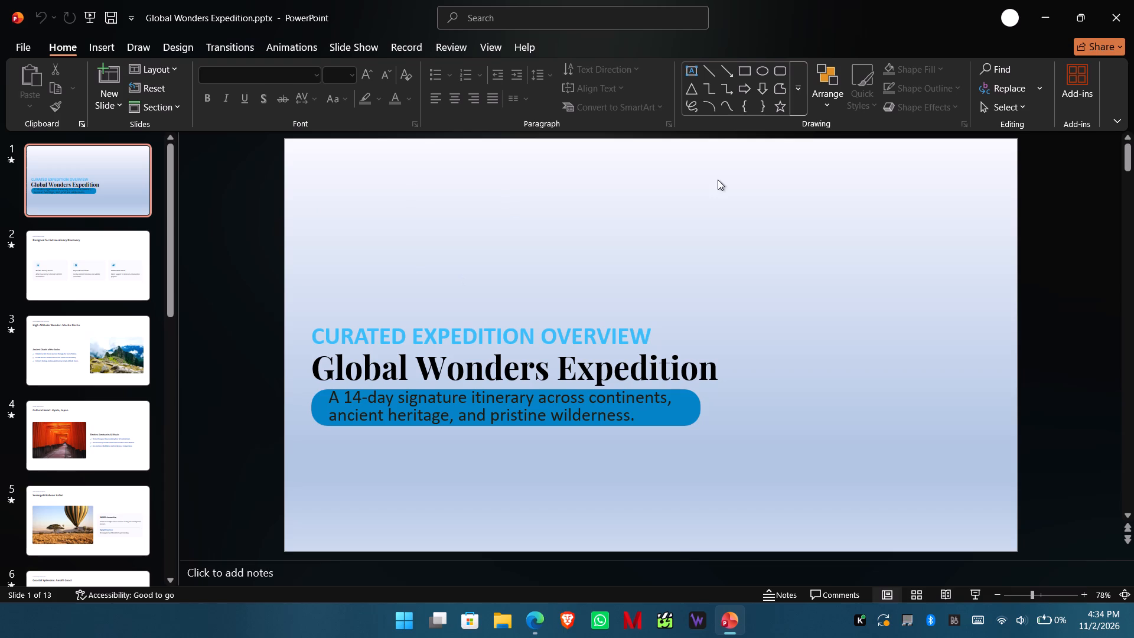
left_click(1133, 0)
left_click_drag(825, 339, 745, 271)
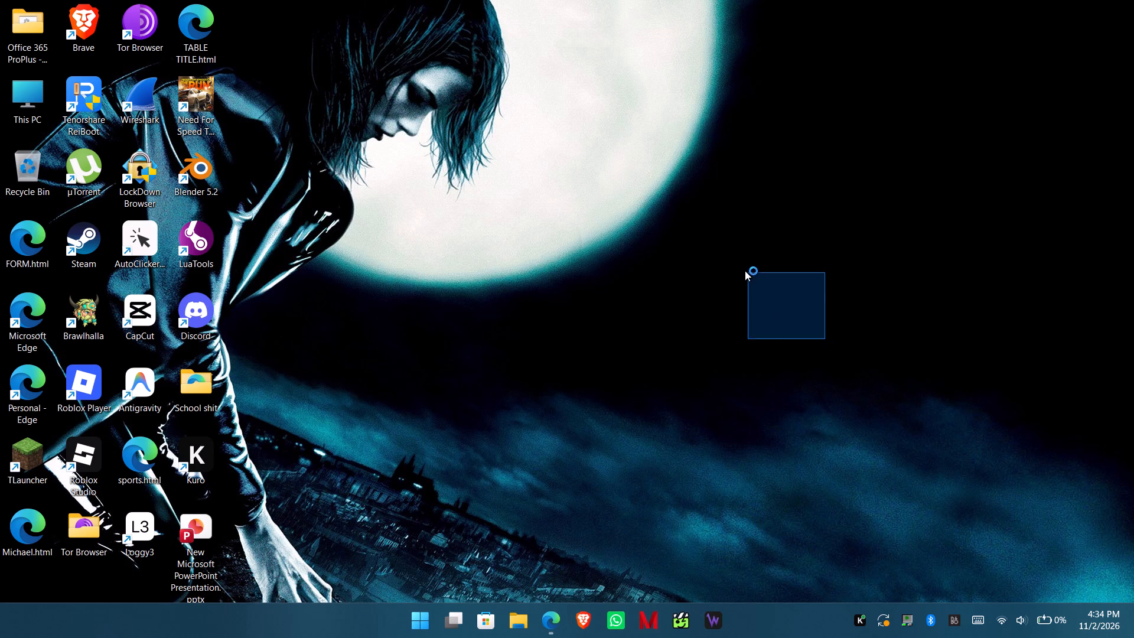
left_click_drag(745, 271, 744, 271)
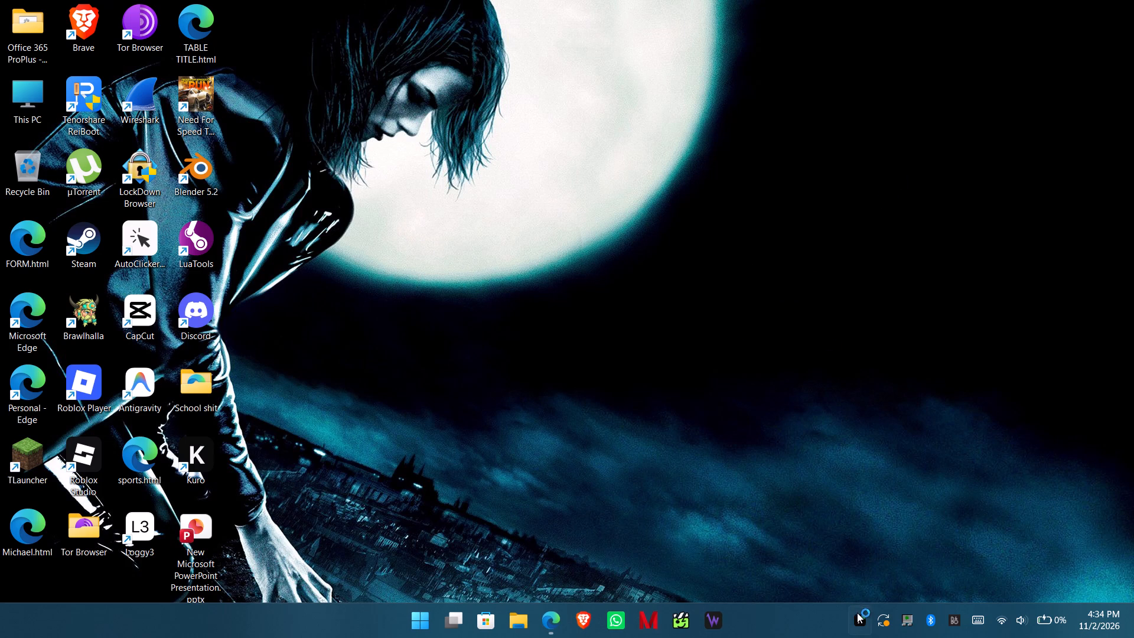